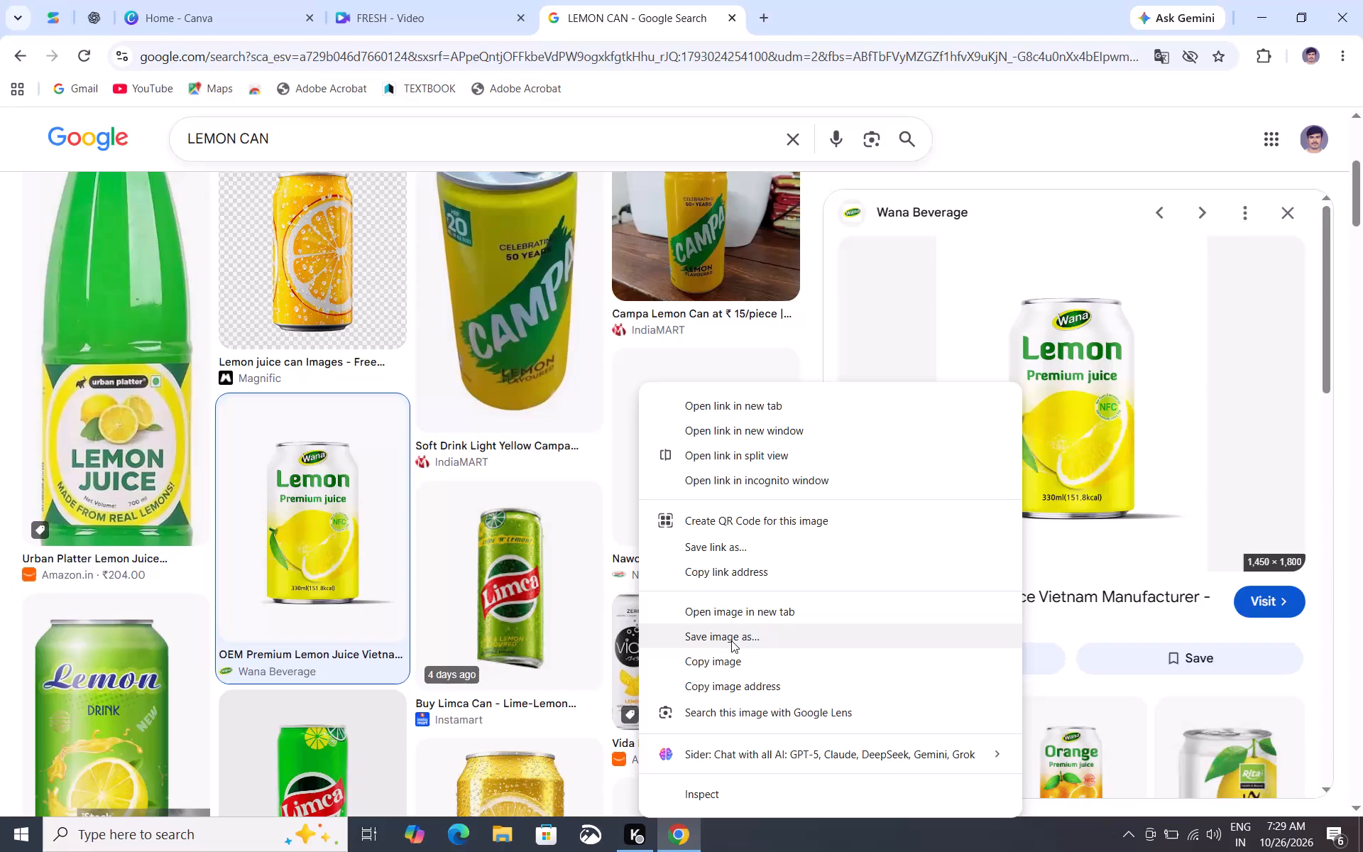
Save the Wana Lemon Premium juice can image from the search results to the computer.
click(731, 640)
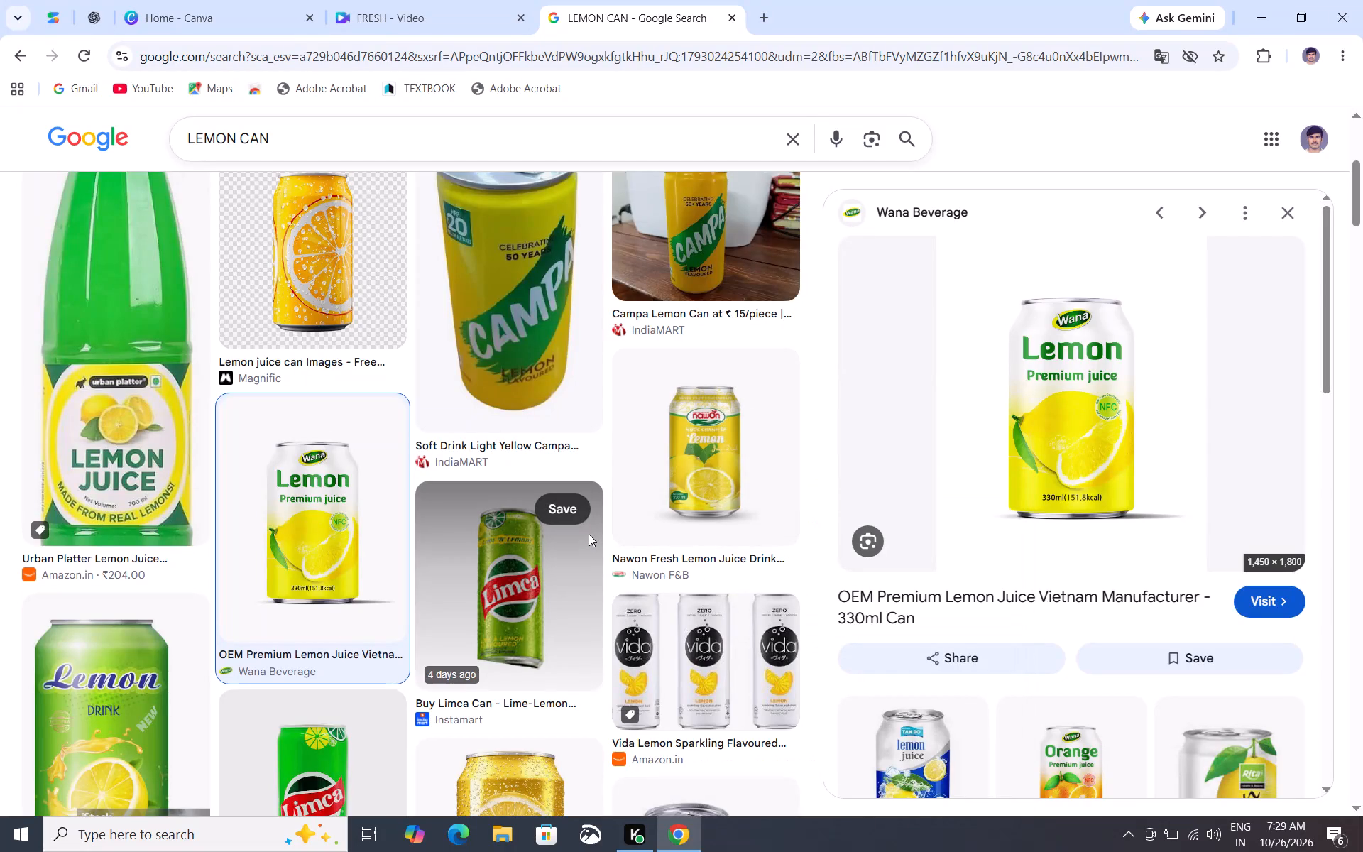
right_click(1000, 419)
click(410, 396)
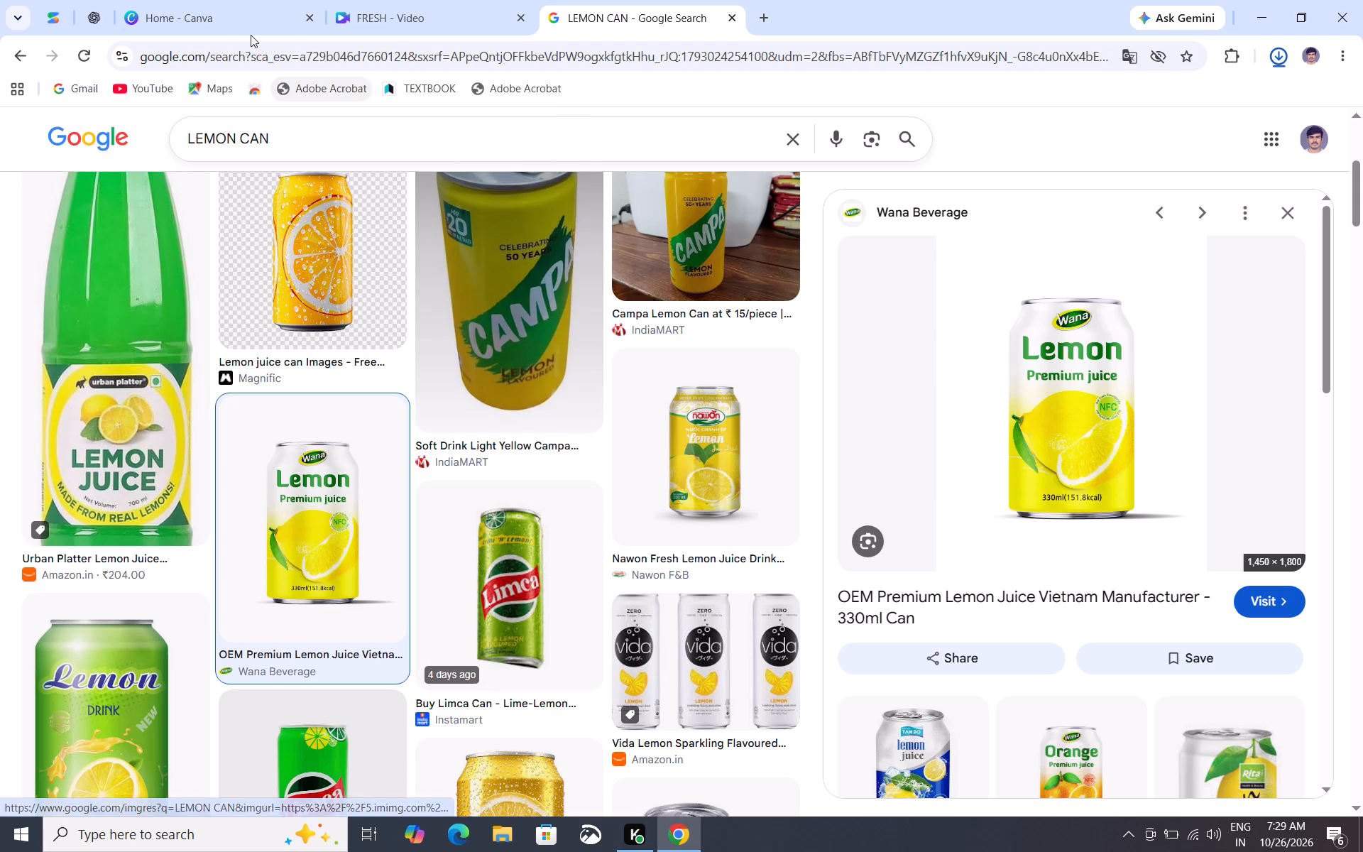
Switch to the FRESH video design in Canva and upload the saved lemon can image from the Downloads folder.
click(400, 14)
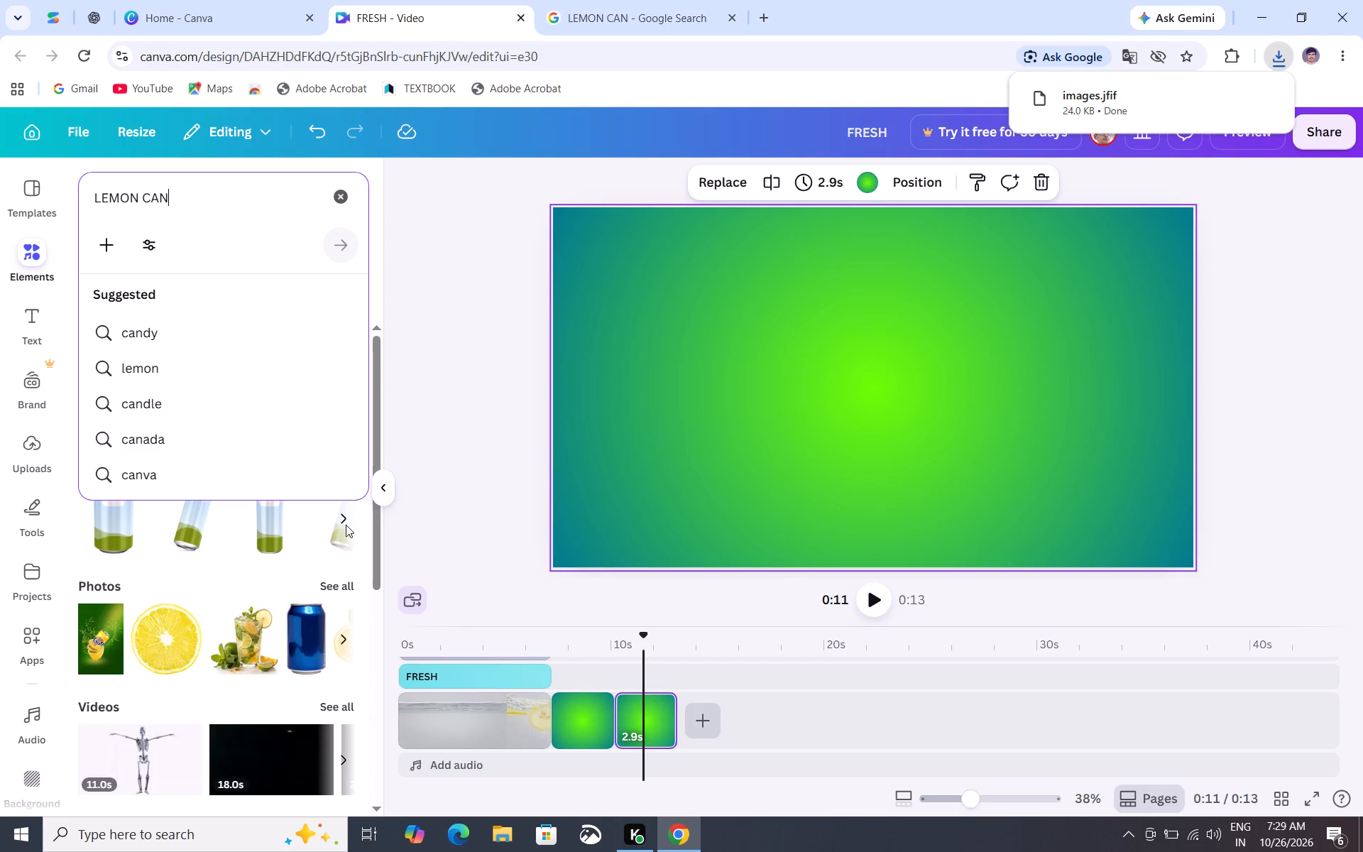
click(436, 438)
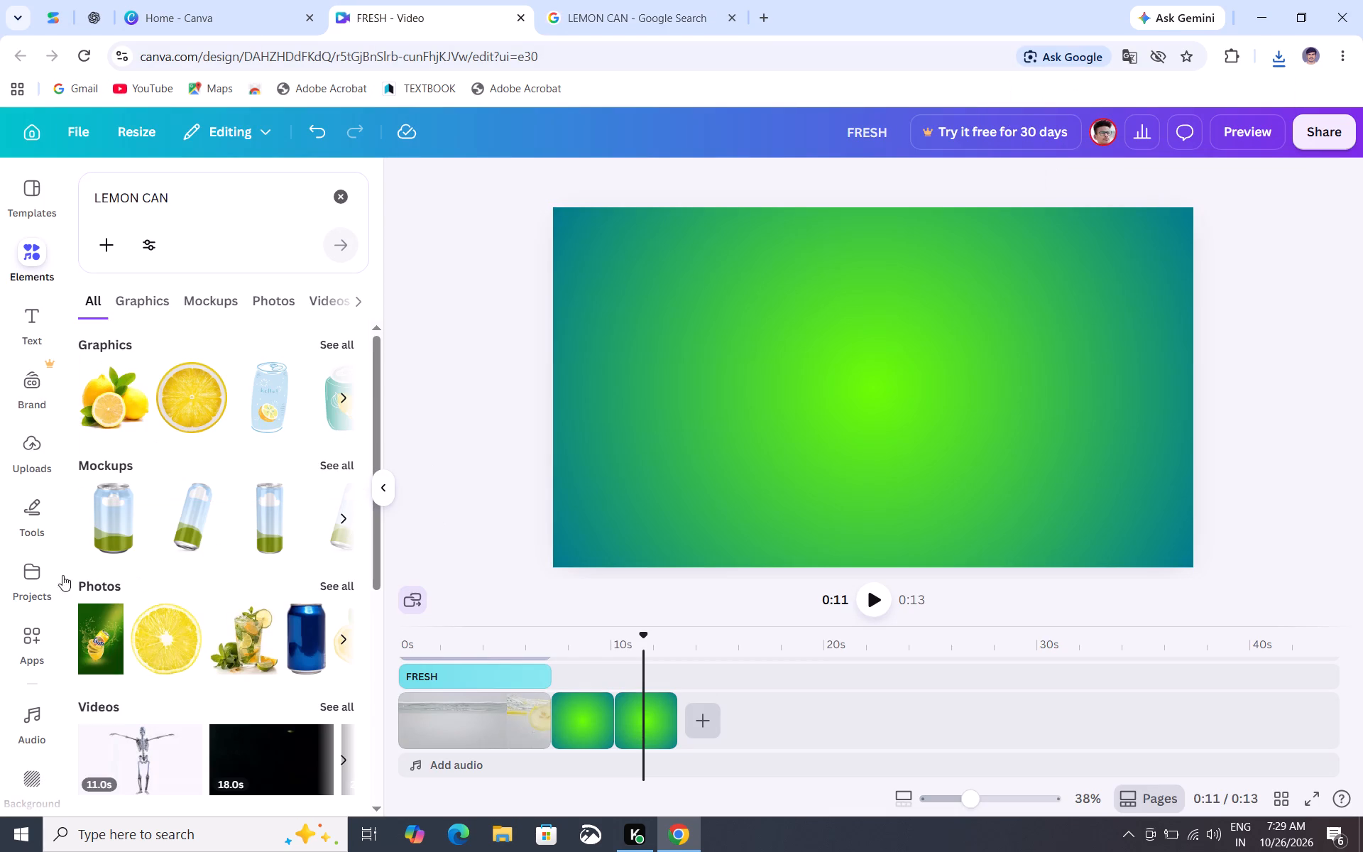
click(33, 450)
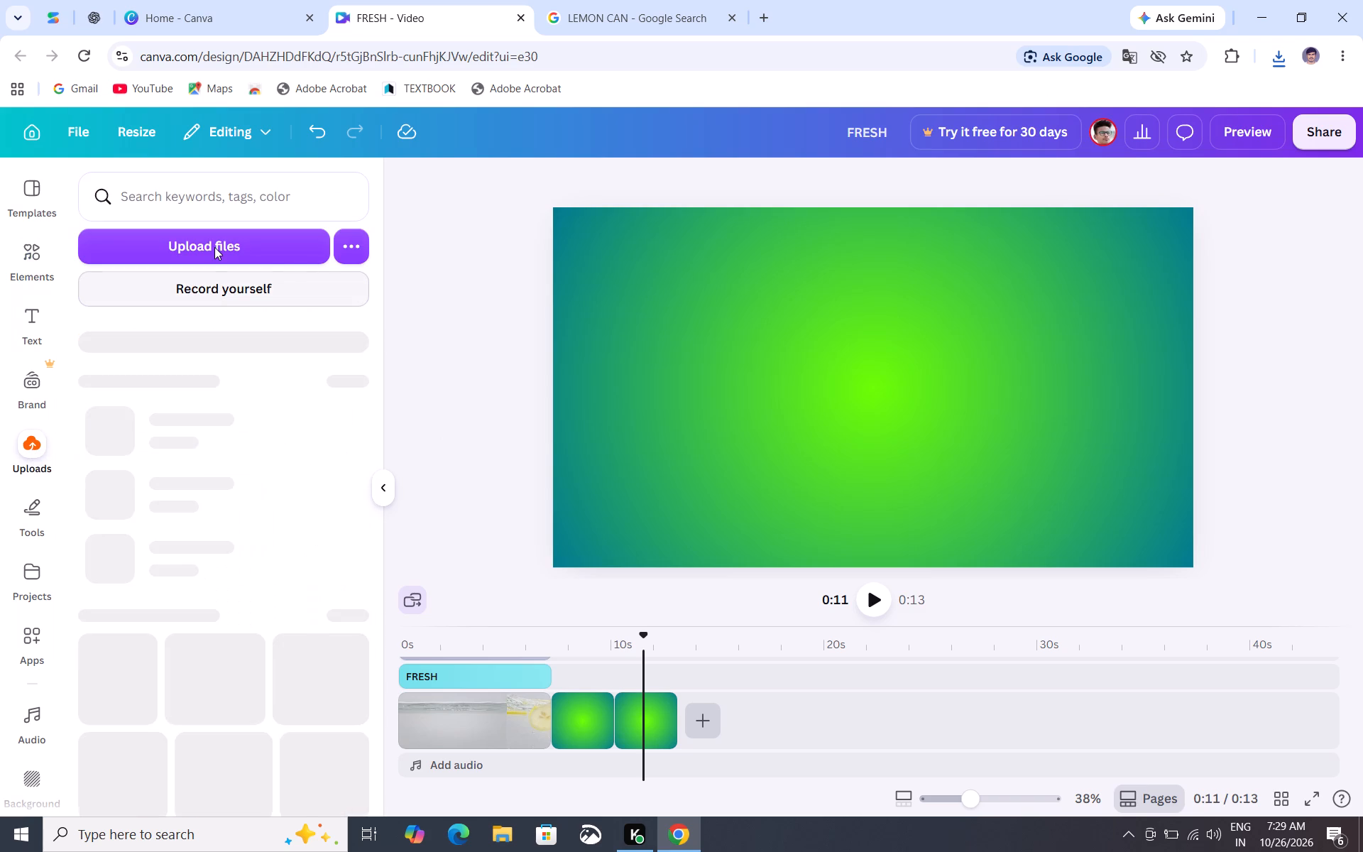
click(214, 244)
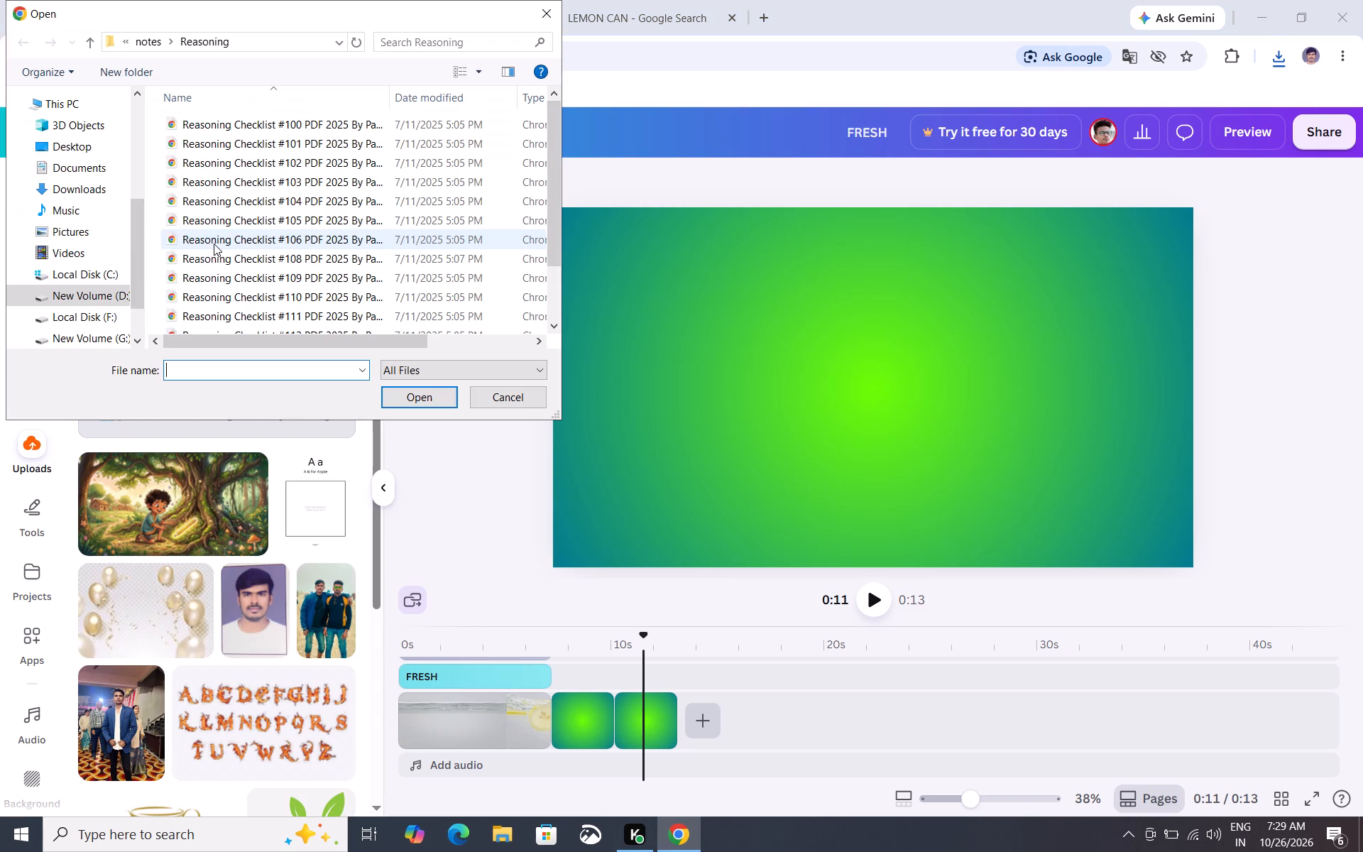
click(85, 184)
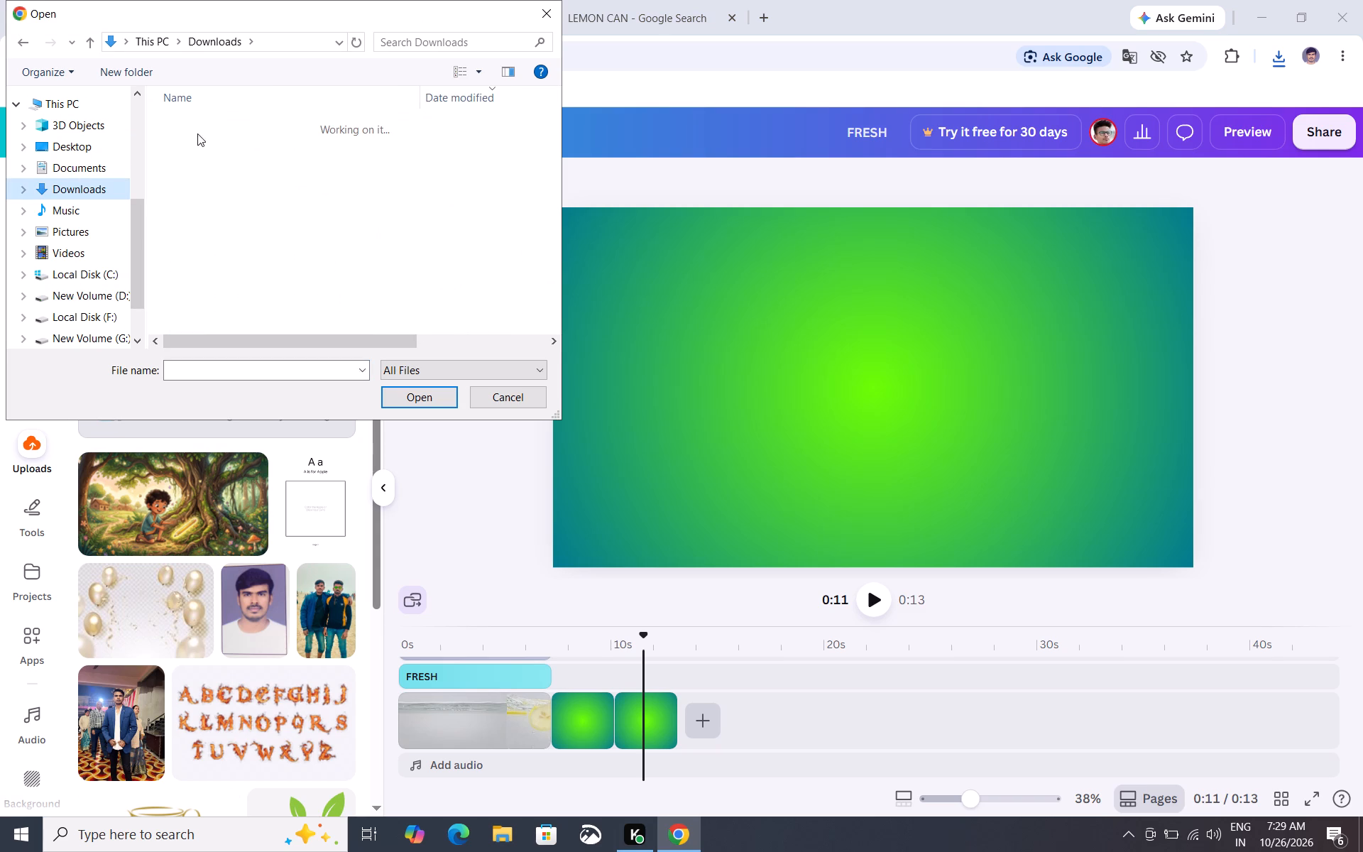
click(228, 143)
click(402, 404)
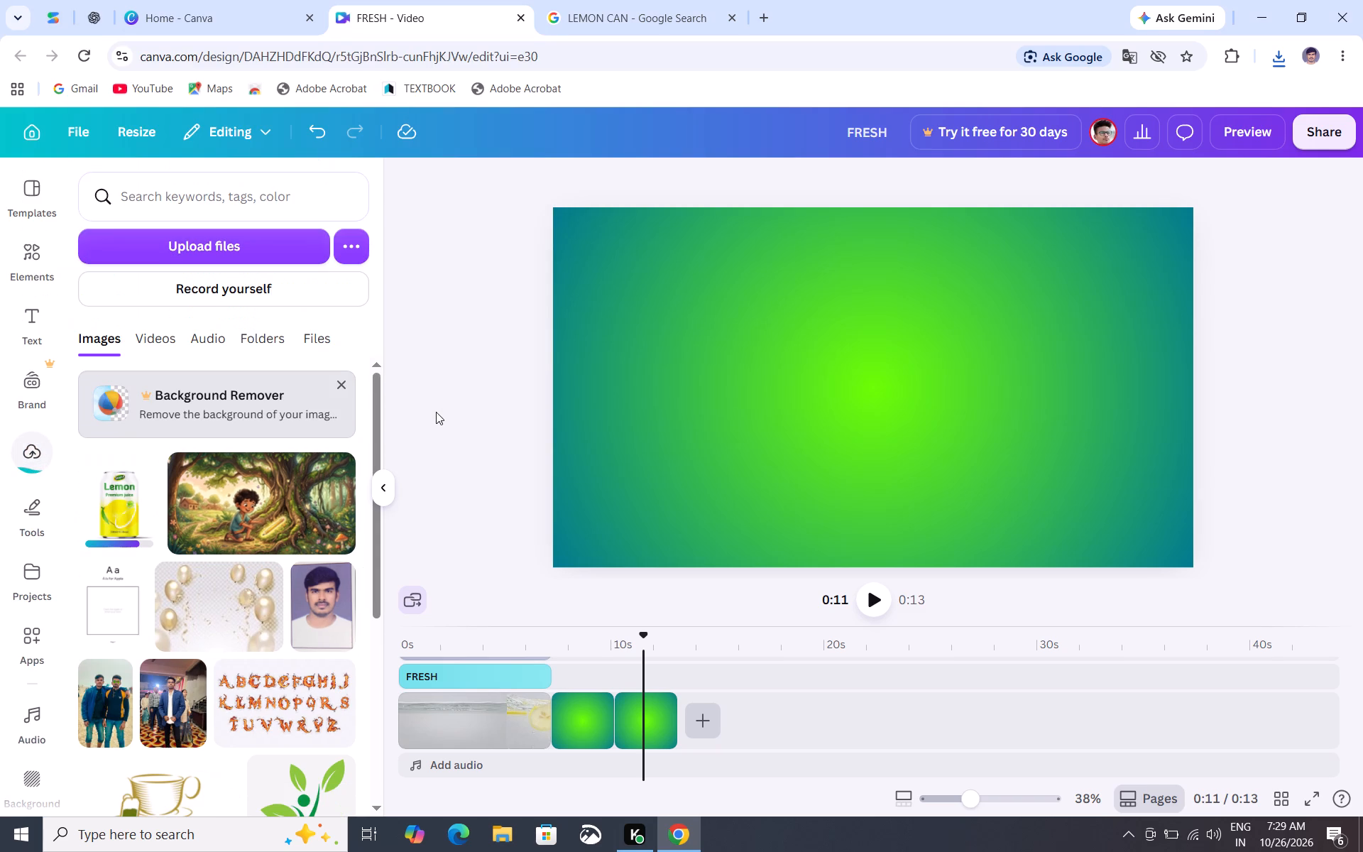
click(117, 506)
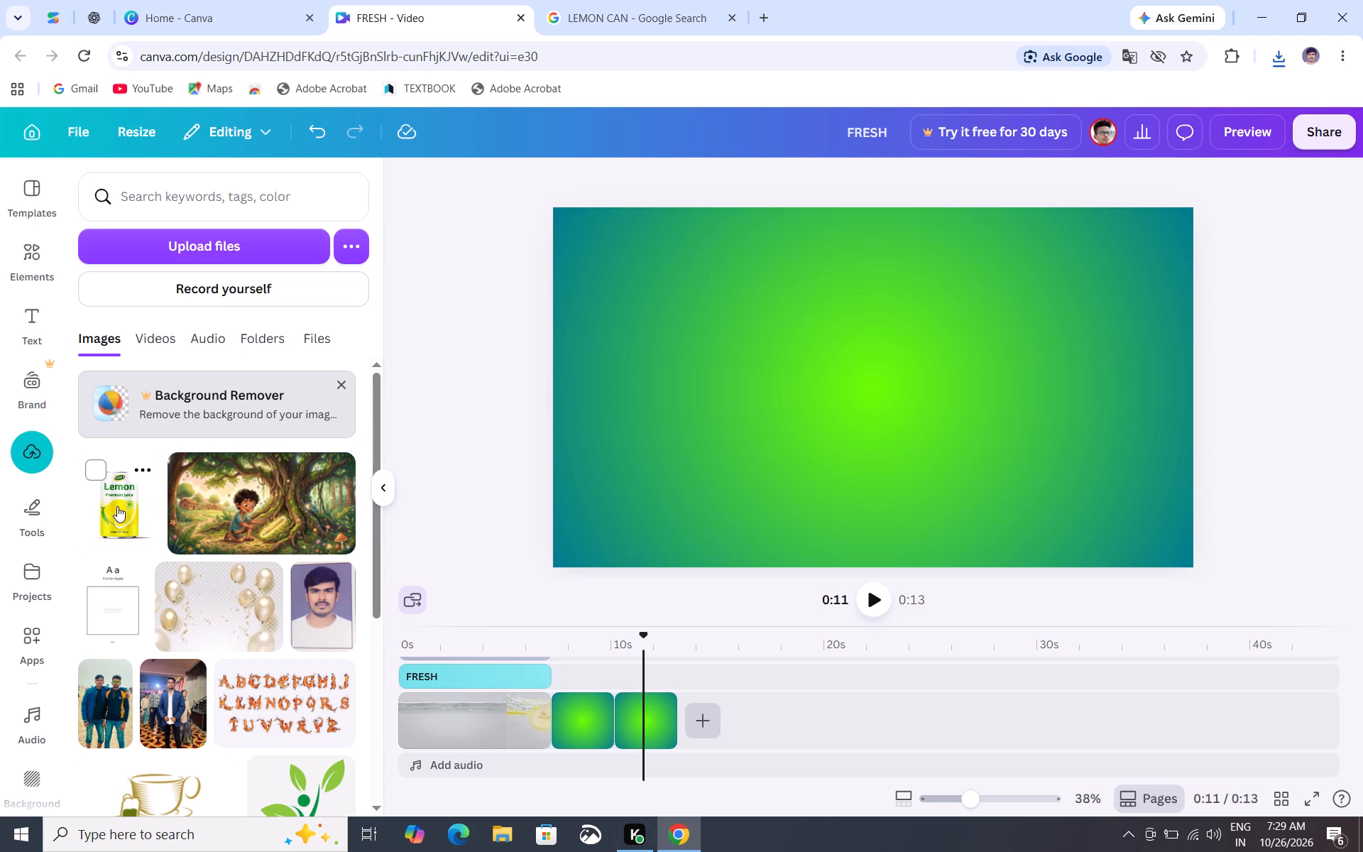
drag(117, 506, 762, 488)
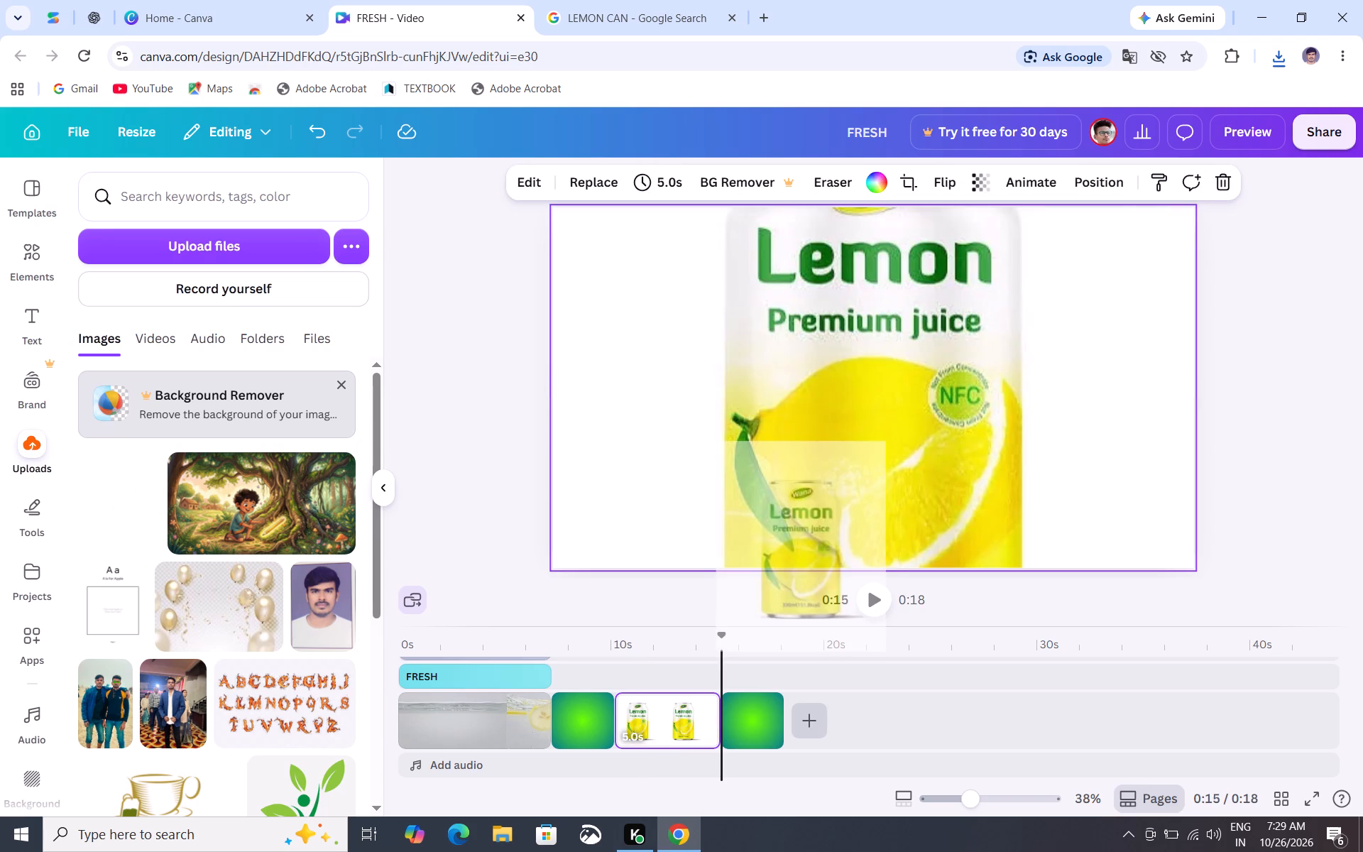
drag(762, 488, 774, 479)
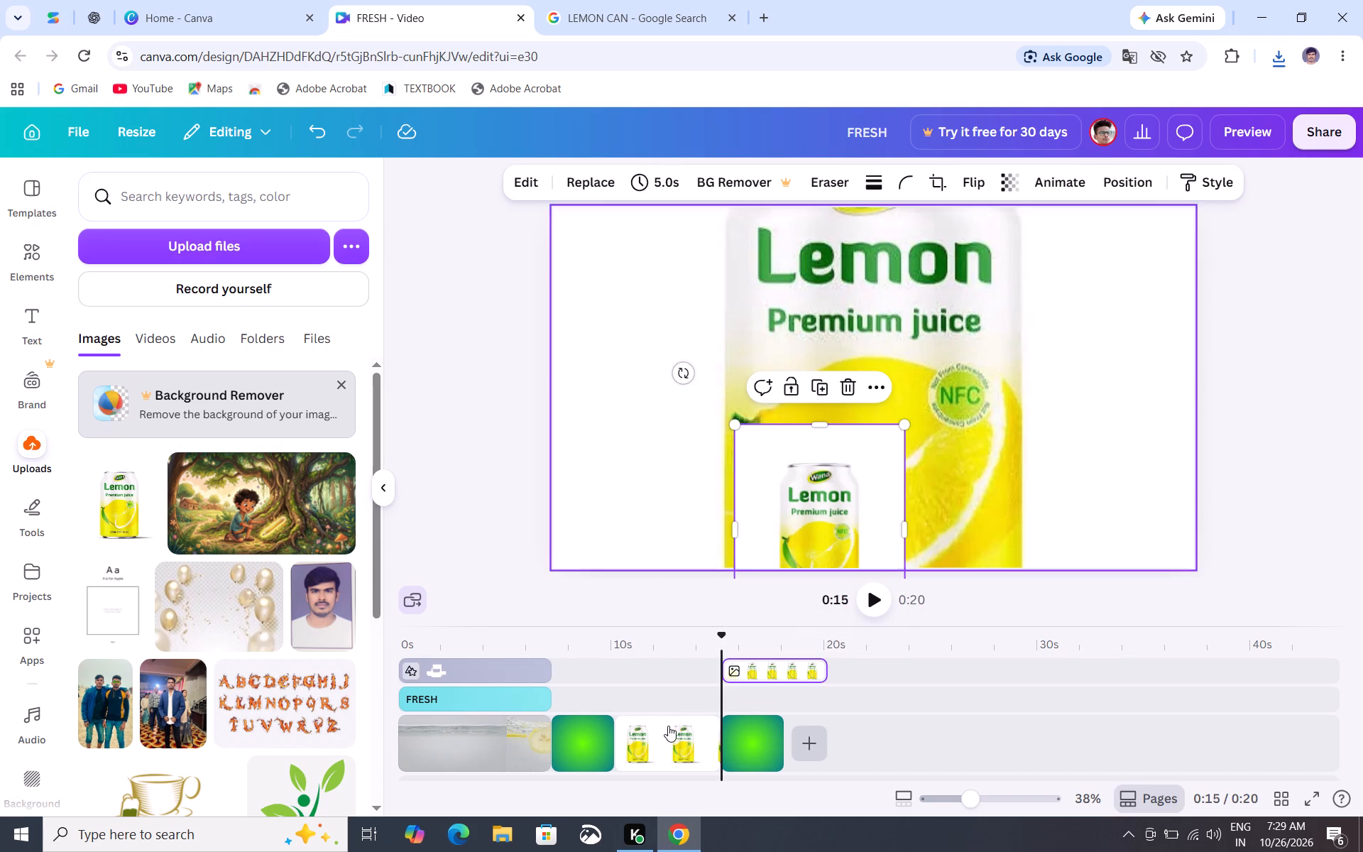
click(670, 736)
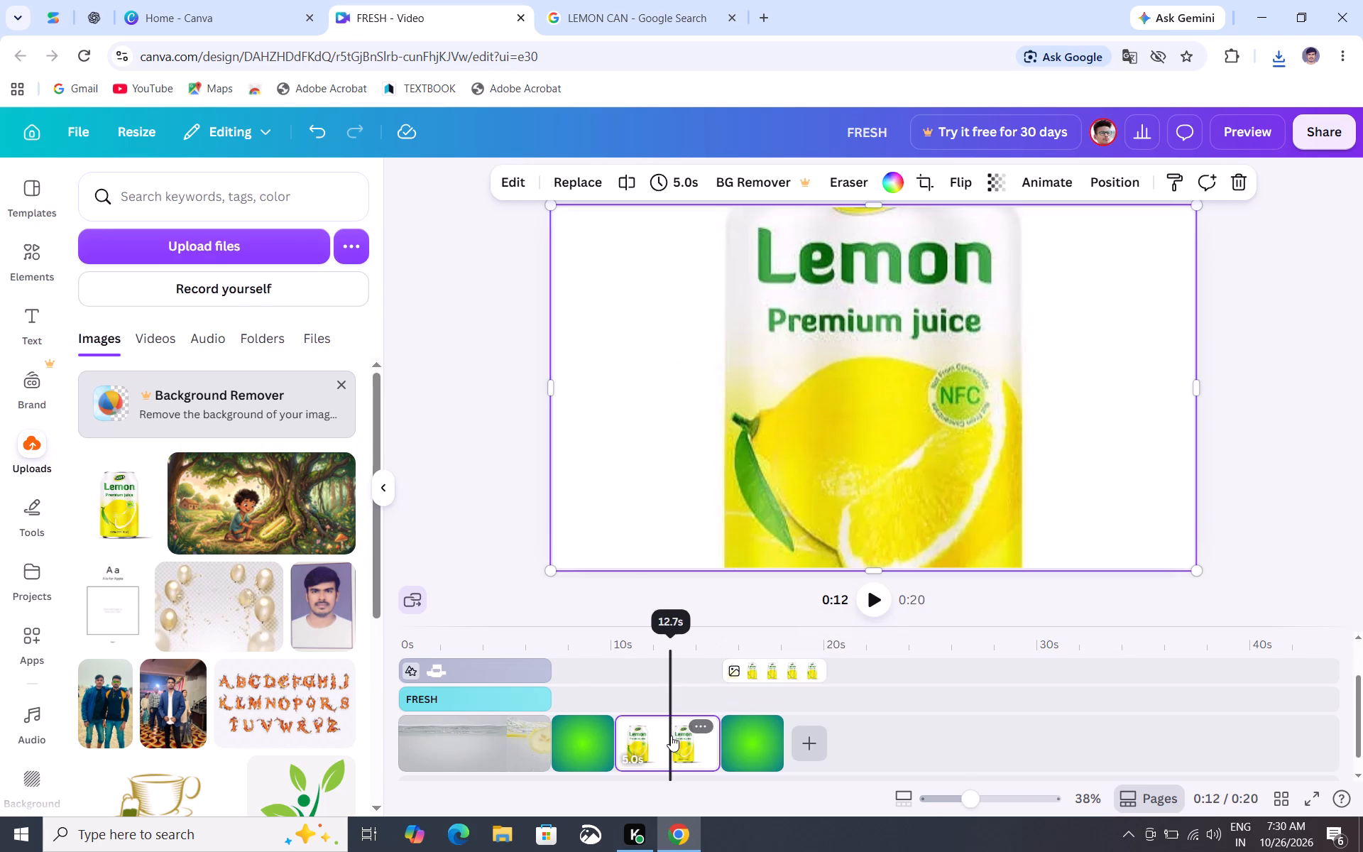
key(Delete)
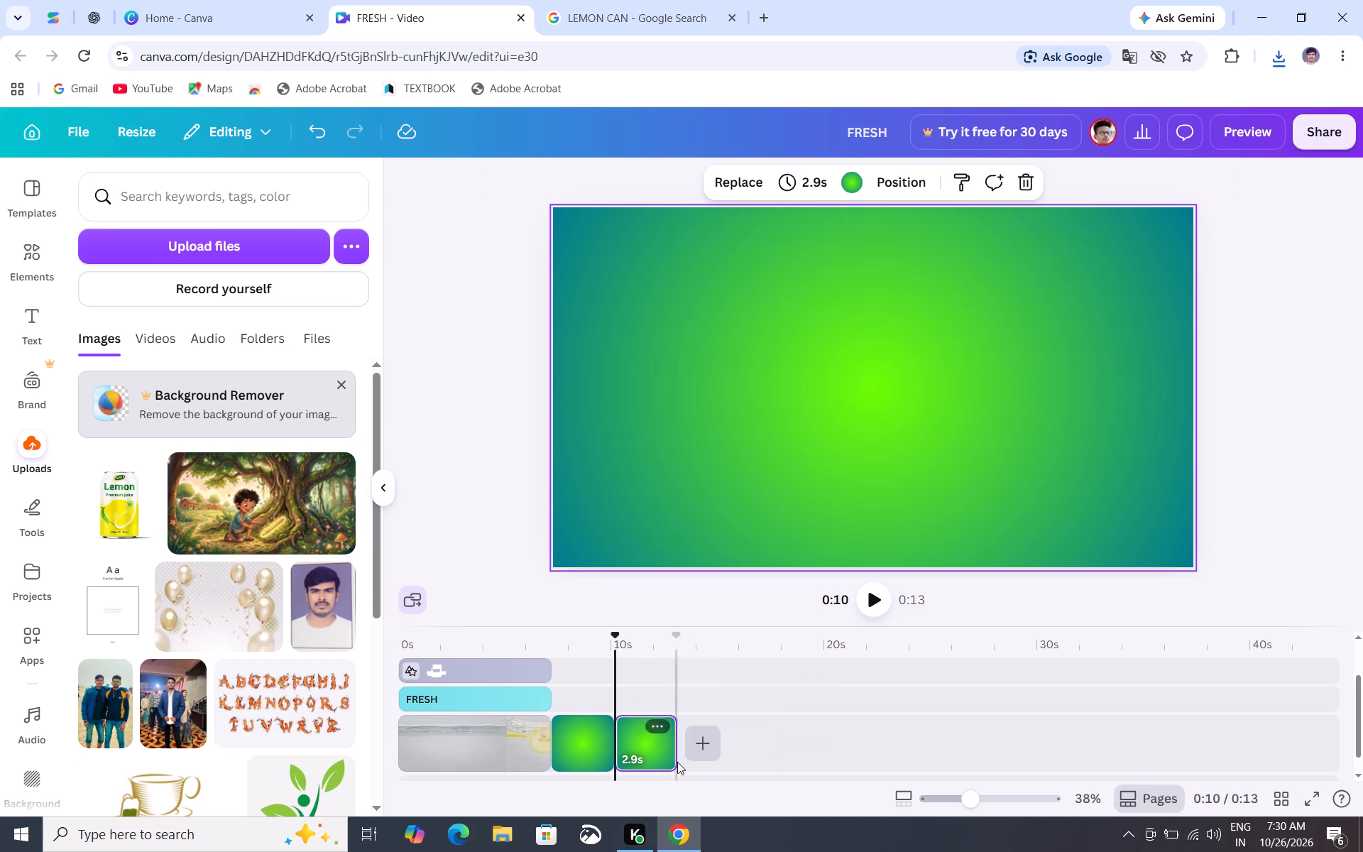
Place the uploaded lemon can image on the last green gradient page, enlarge it and centre it.
click(635, 736)
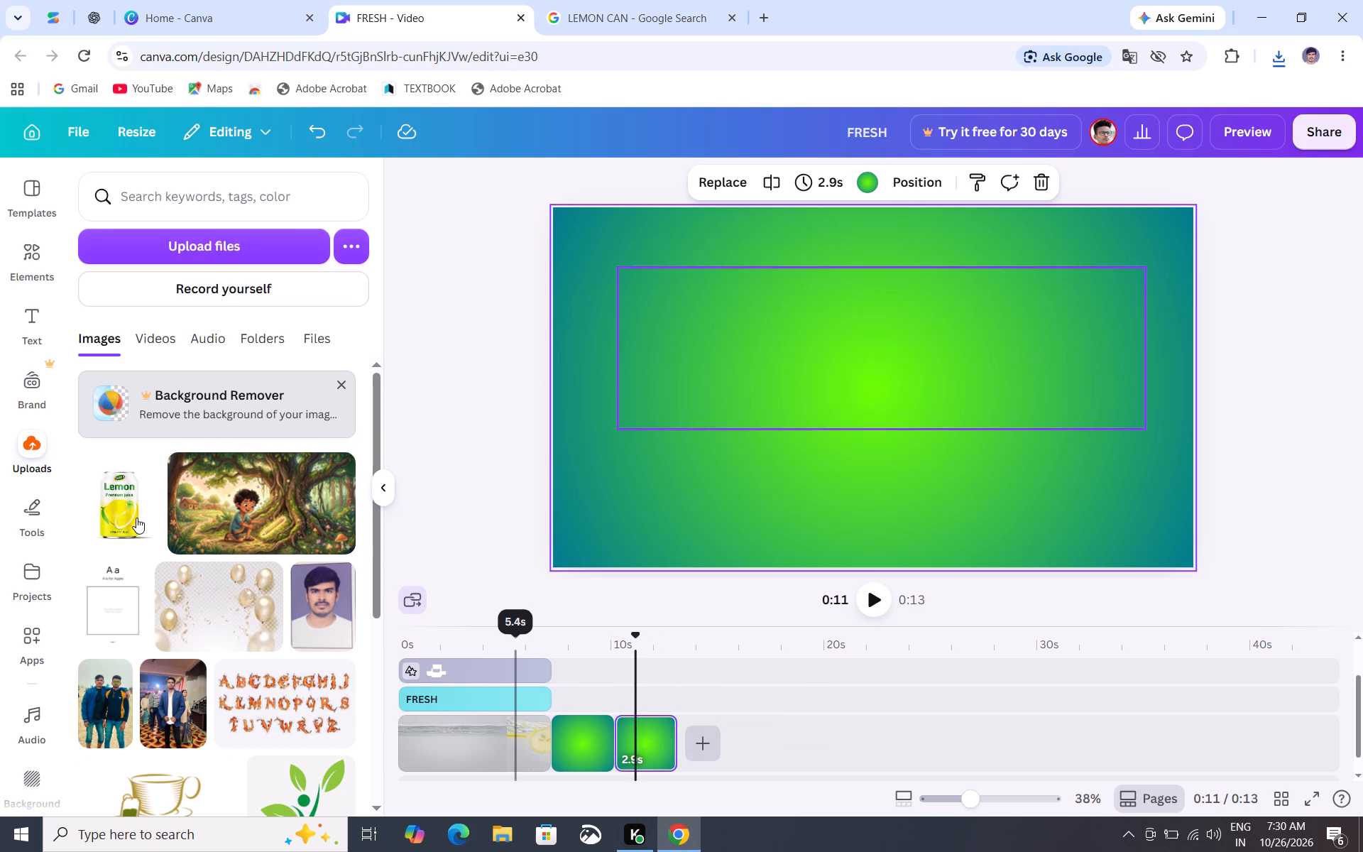
drag(124, 511, 806, 406)
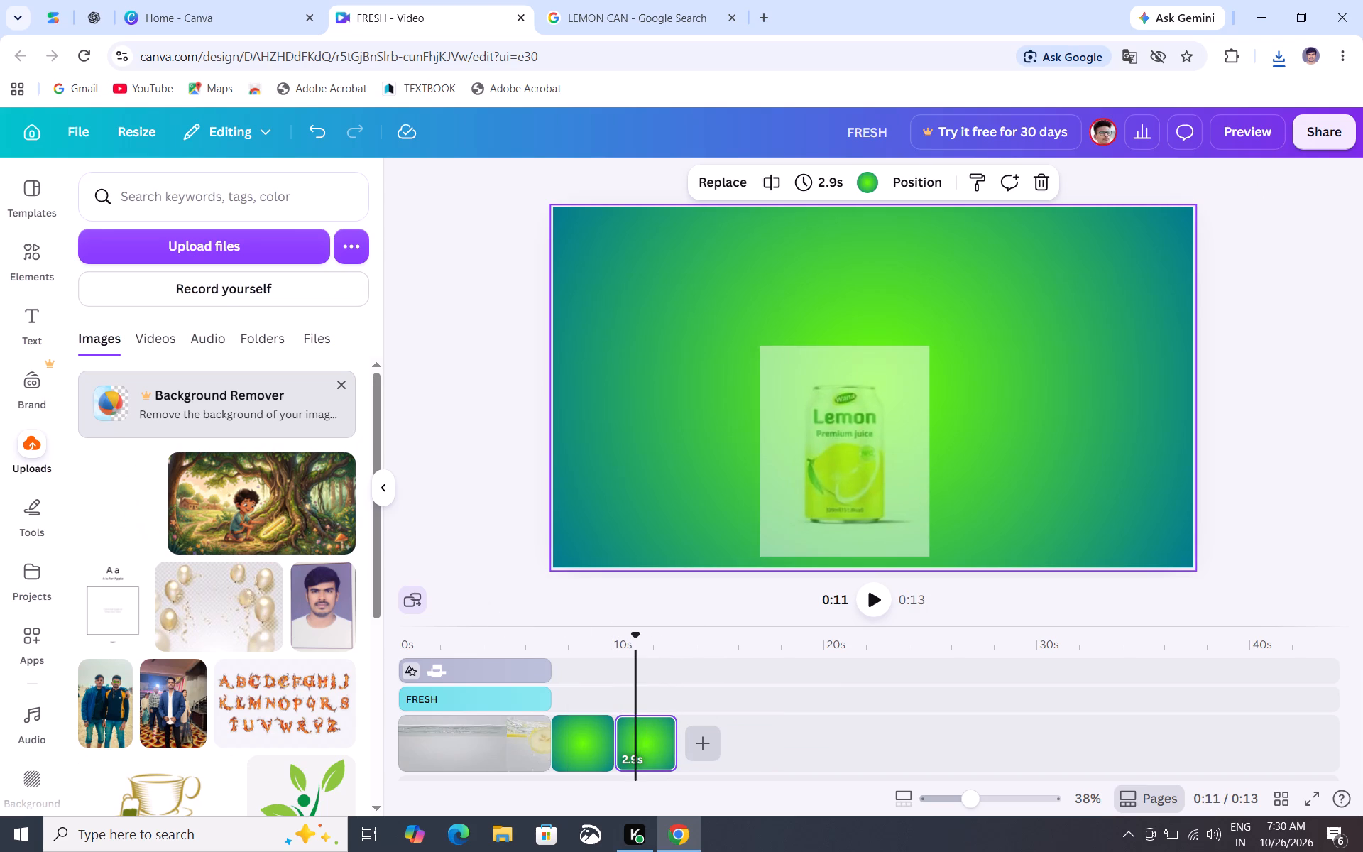
drag(806, 406, 828, 350)
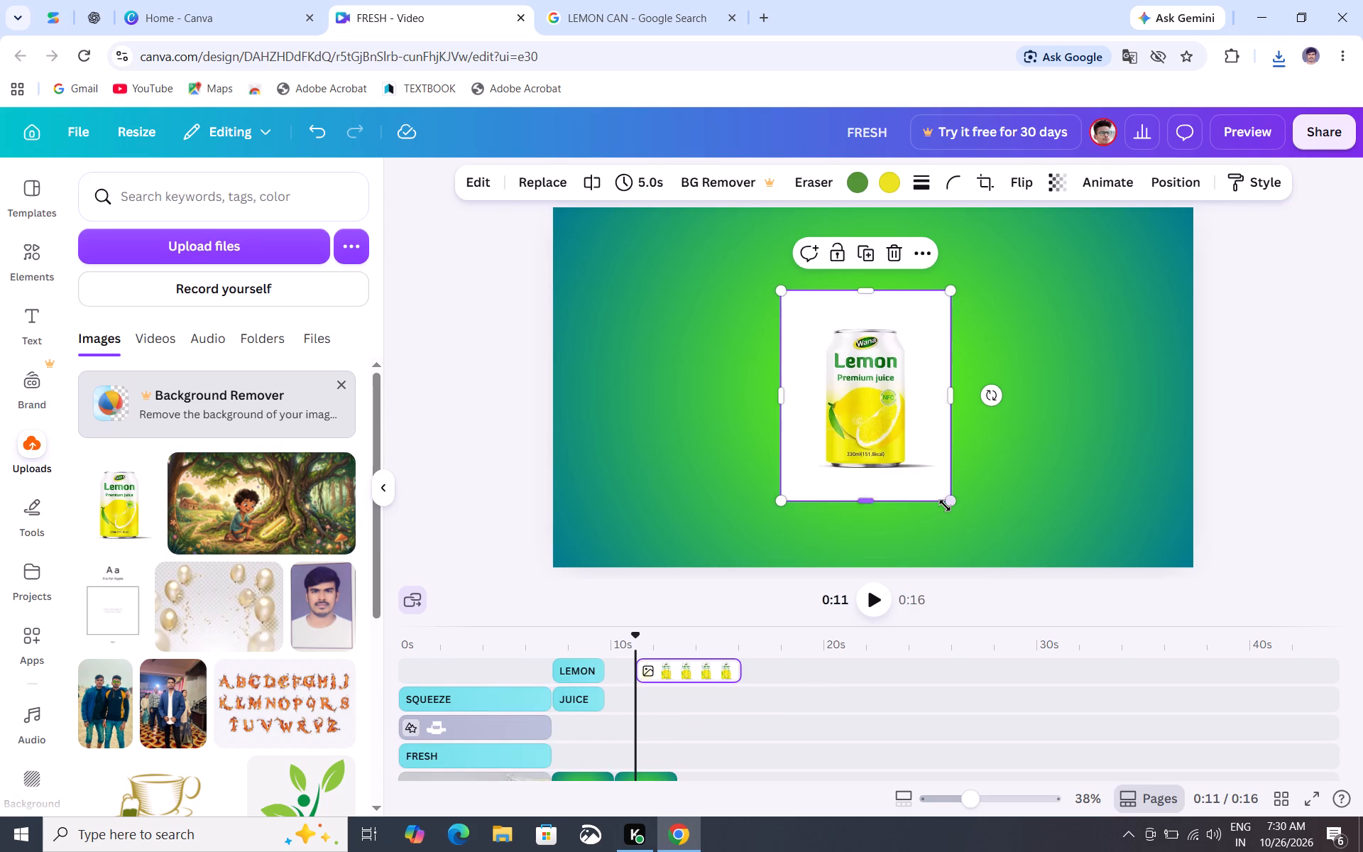
drag(950, 506, 1056, 547)
drag(918, 473, 889, 415)
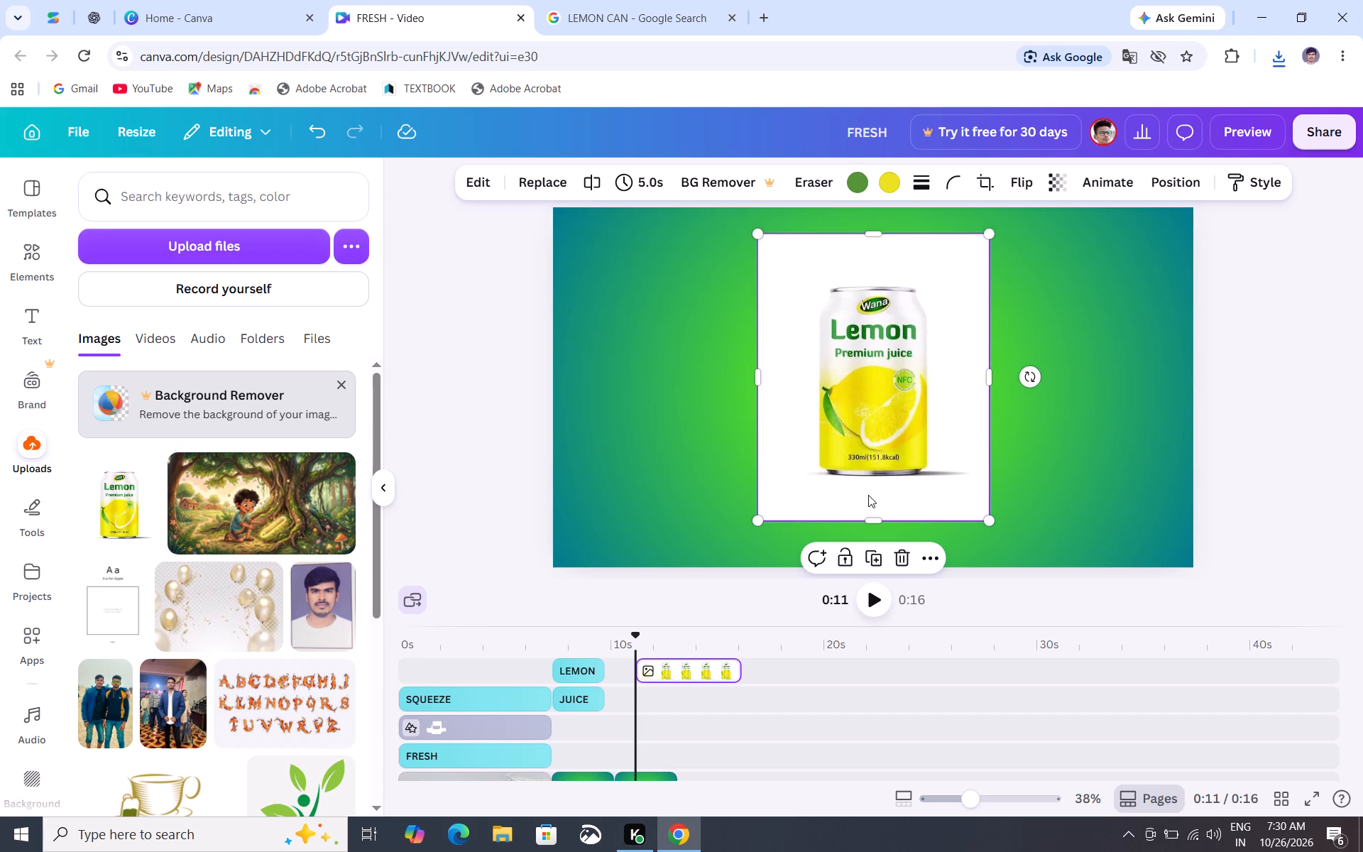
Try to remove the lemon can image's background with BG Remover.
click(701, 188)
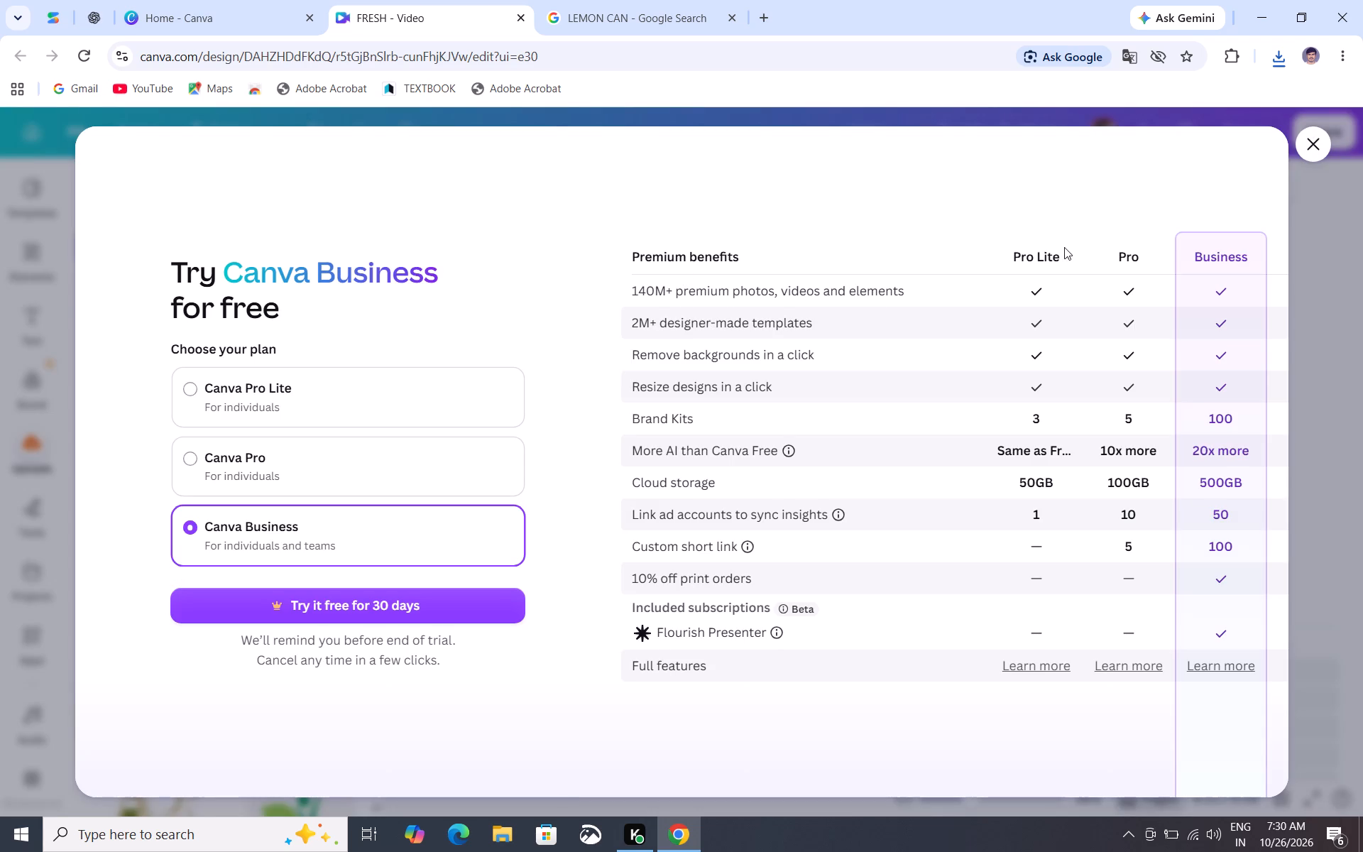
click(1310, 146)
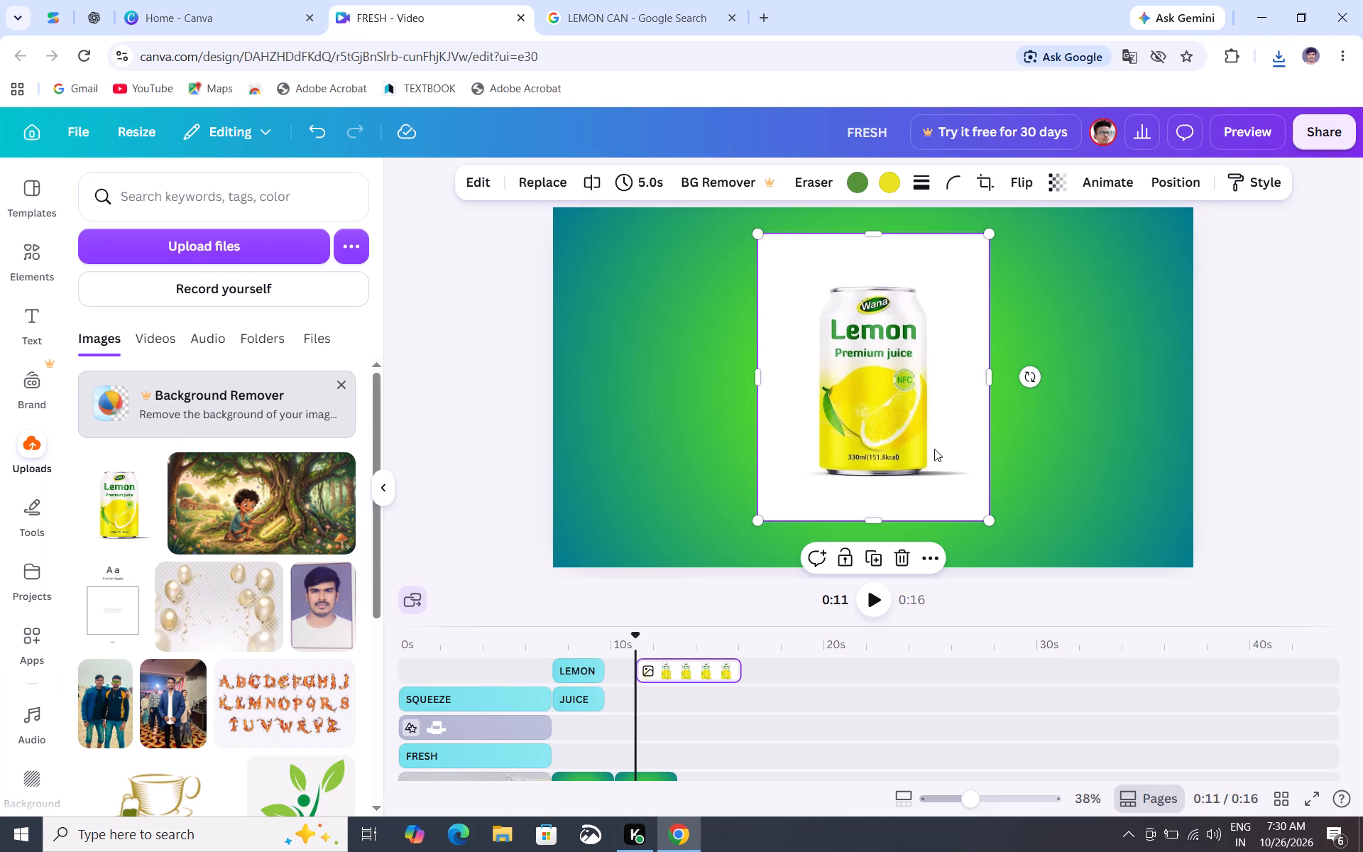
Switch to the Google search page, search for "bg remove" and open the remove.bg background removal site.
click(629, 19)
scroll(680, 390, up, 3)
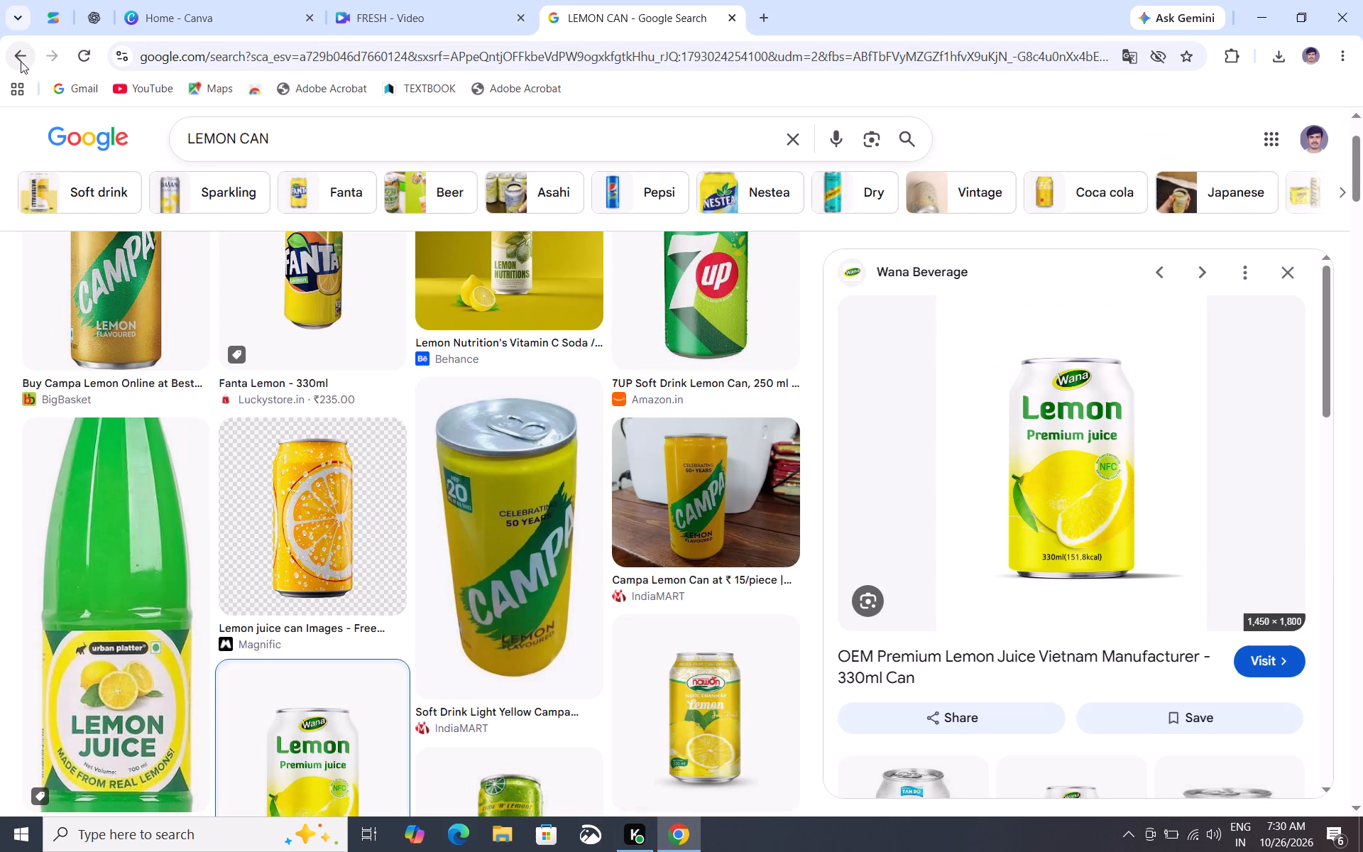
click(21, 61)
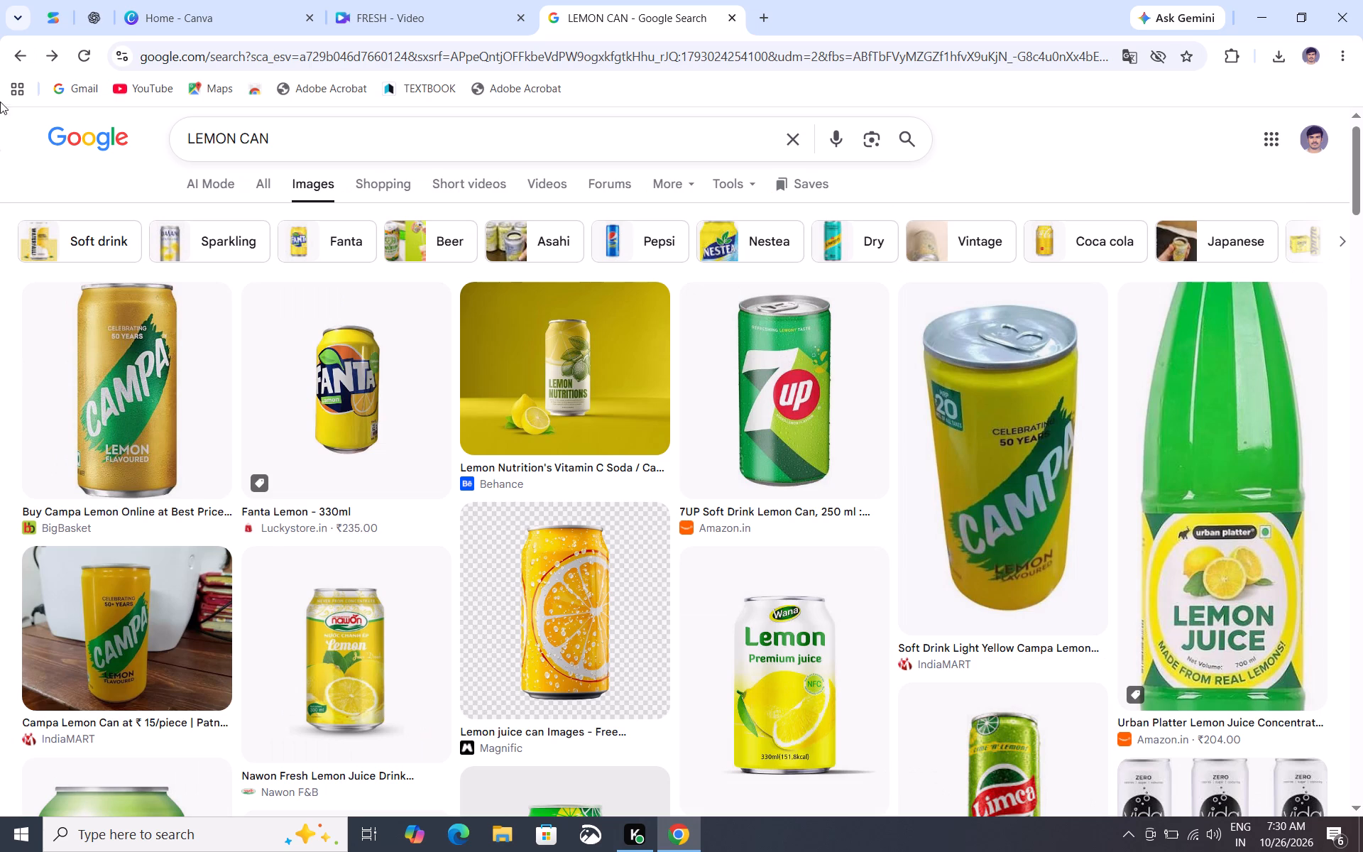
click(23, 60)
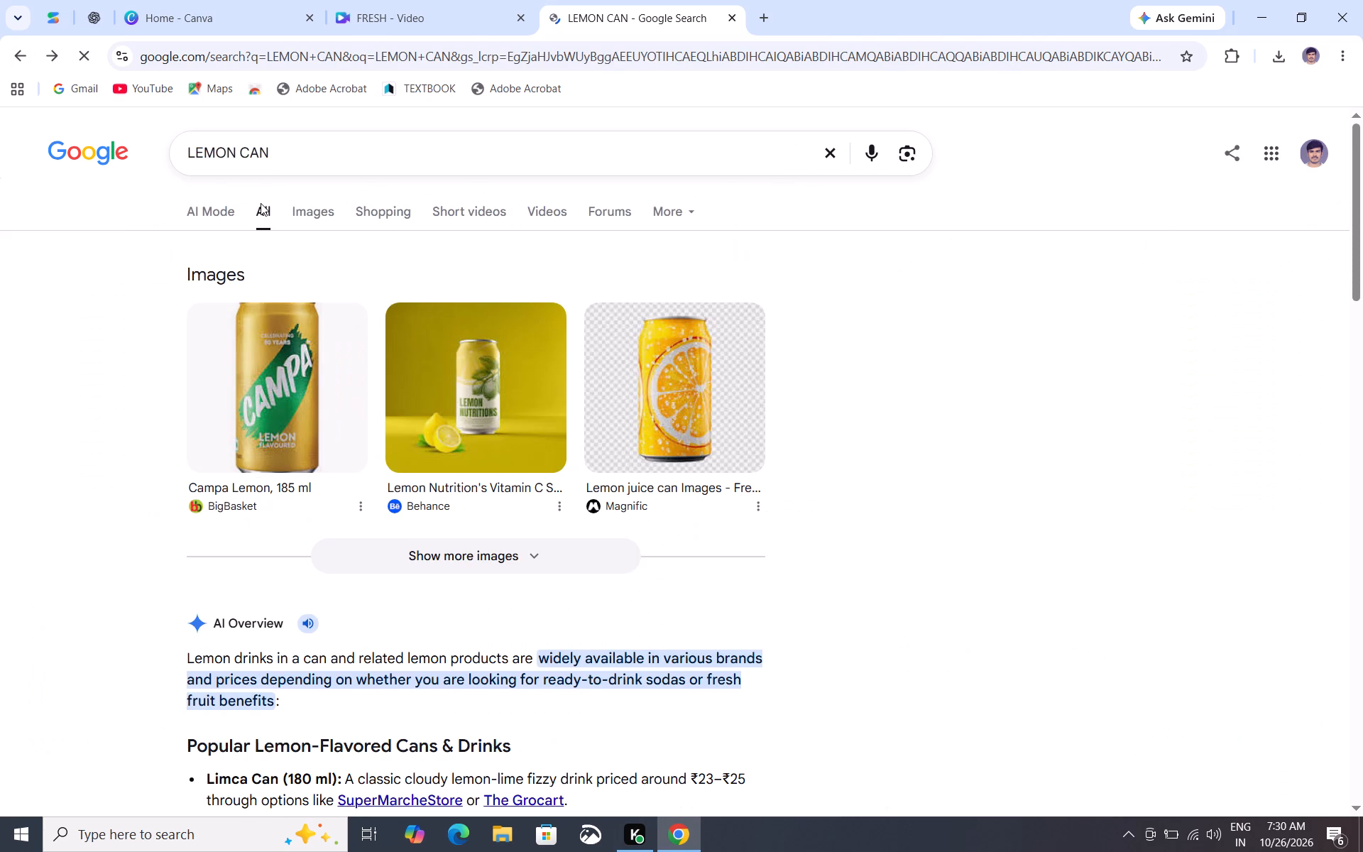
click(822, 148)
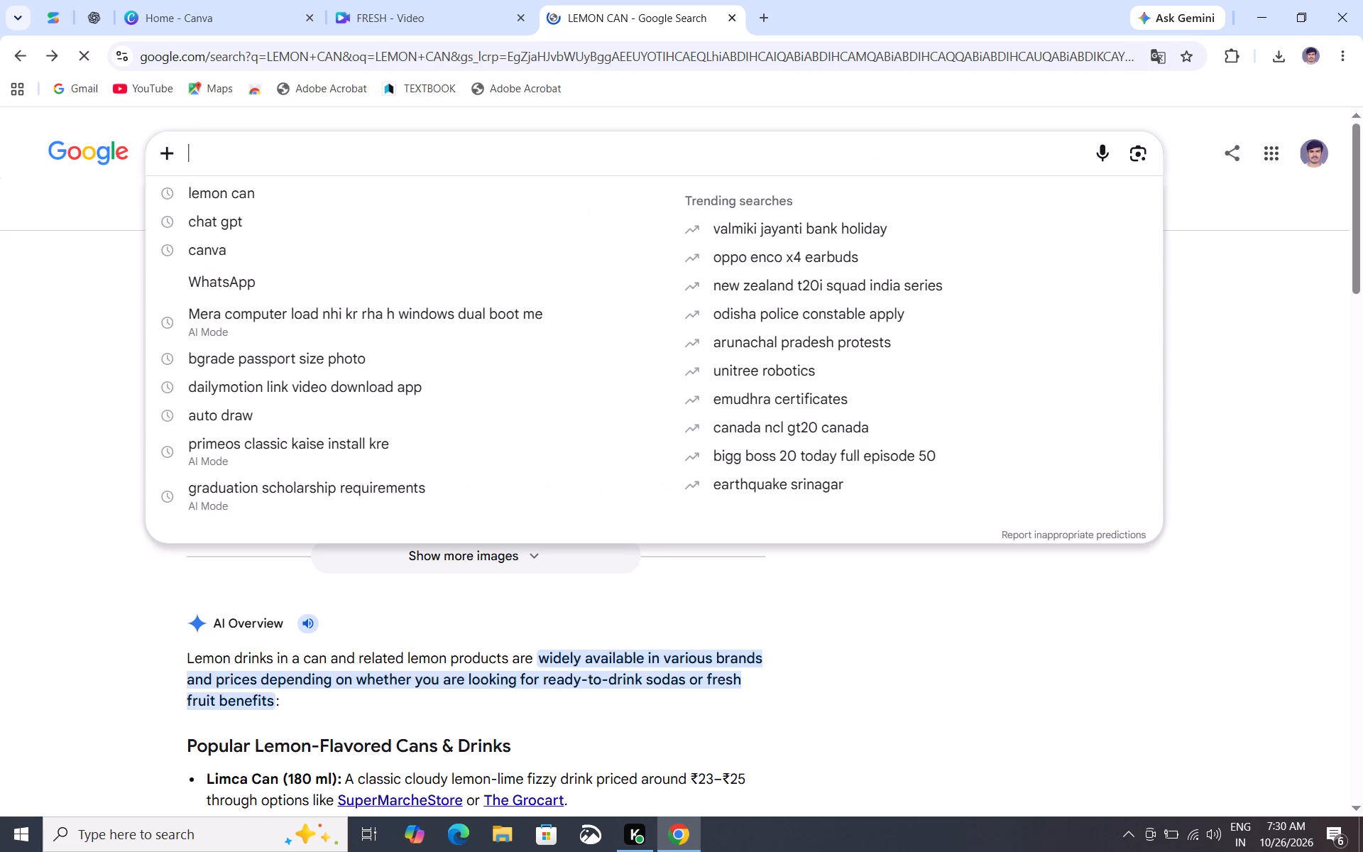
text(bg)
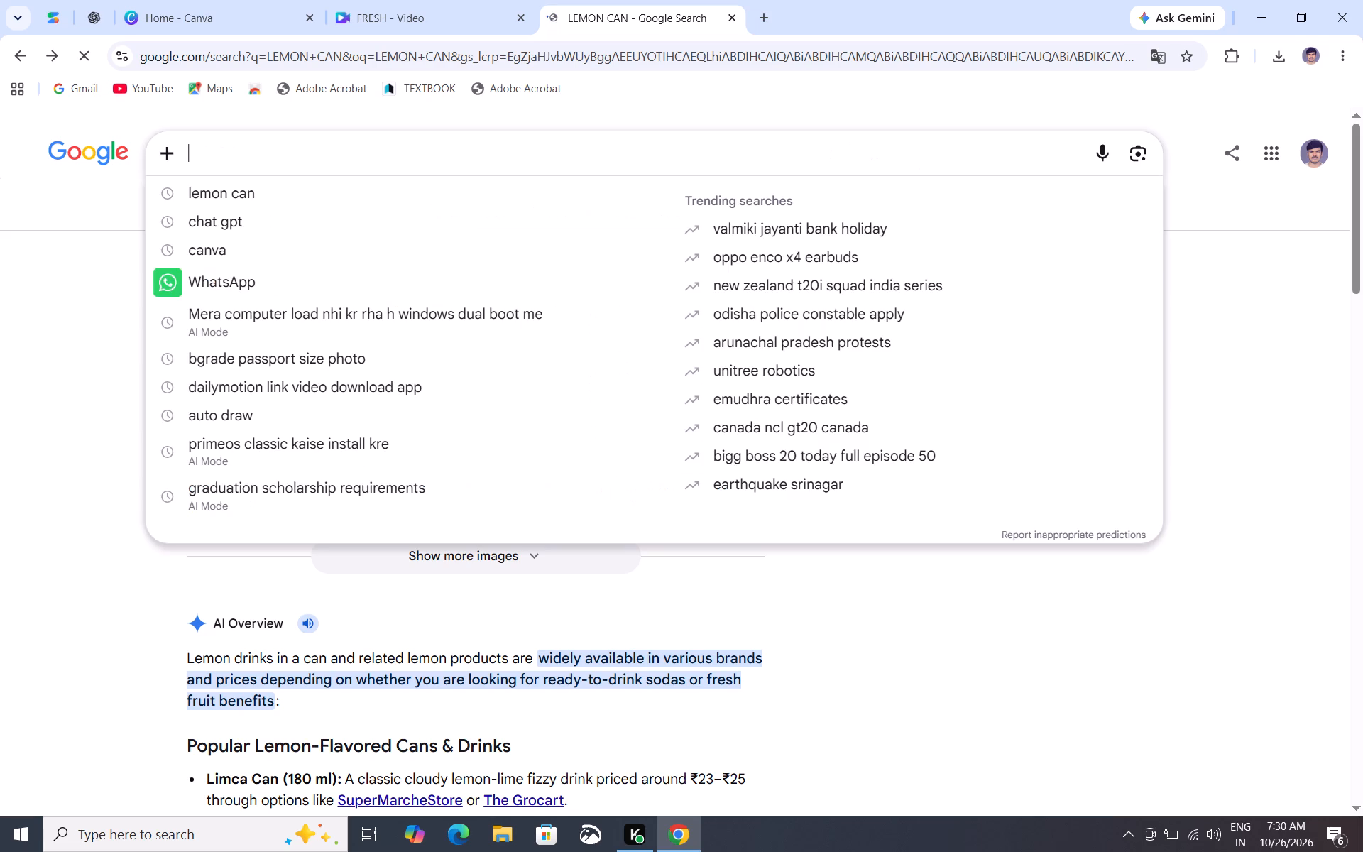
key(space)
key(t)
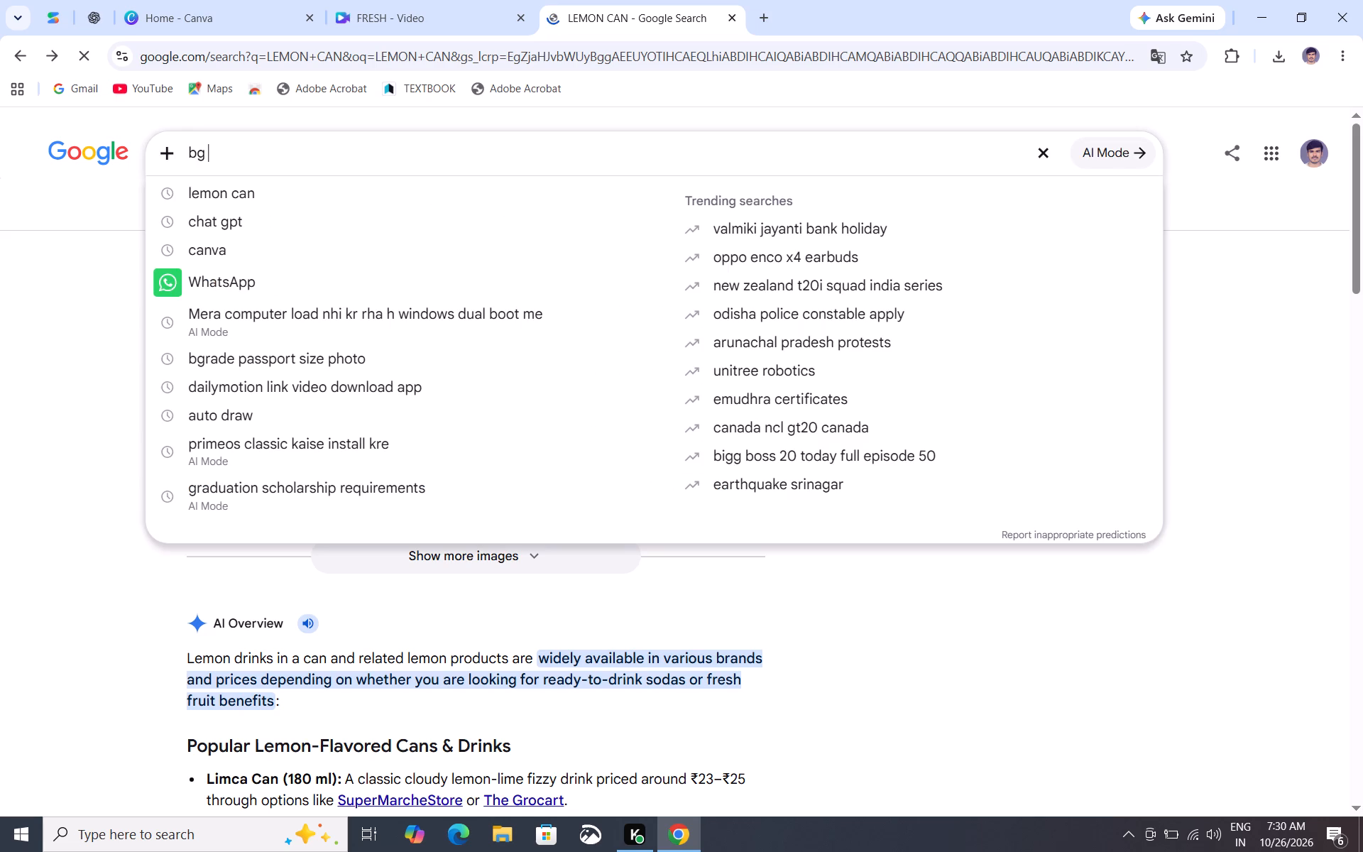
key(BackSpace)
text(remov)
key(e)
key(Return)
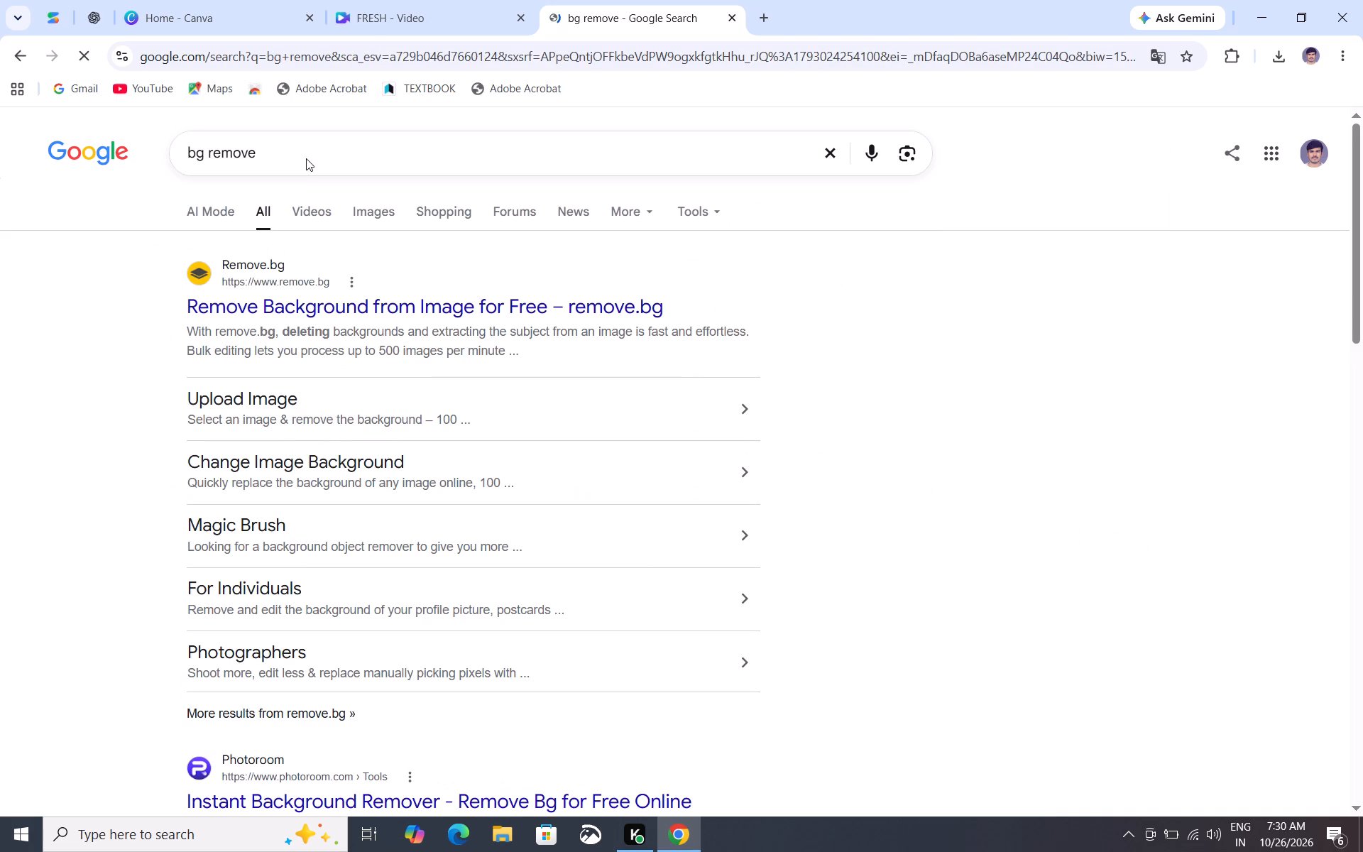
click(327, 303)
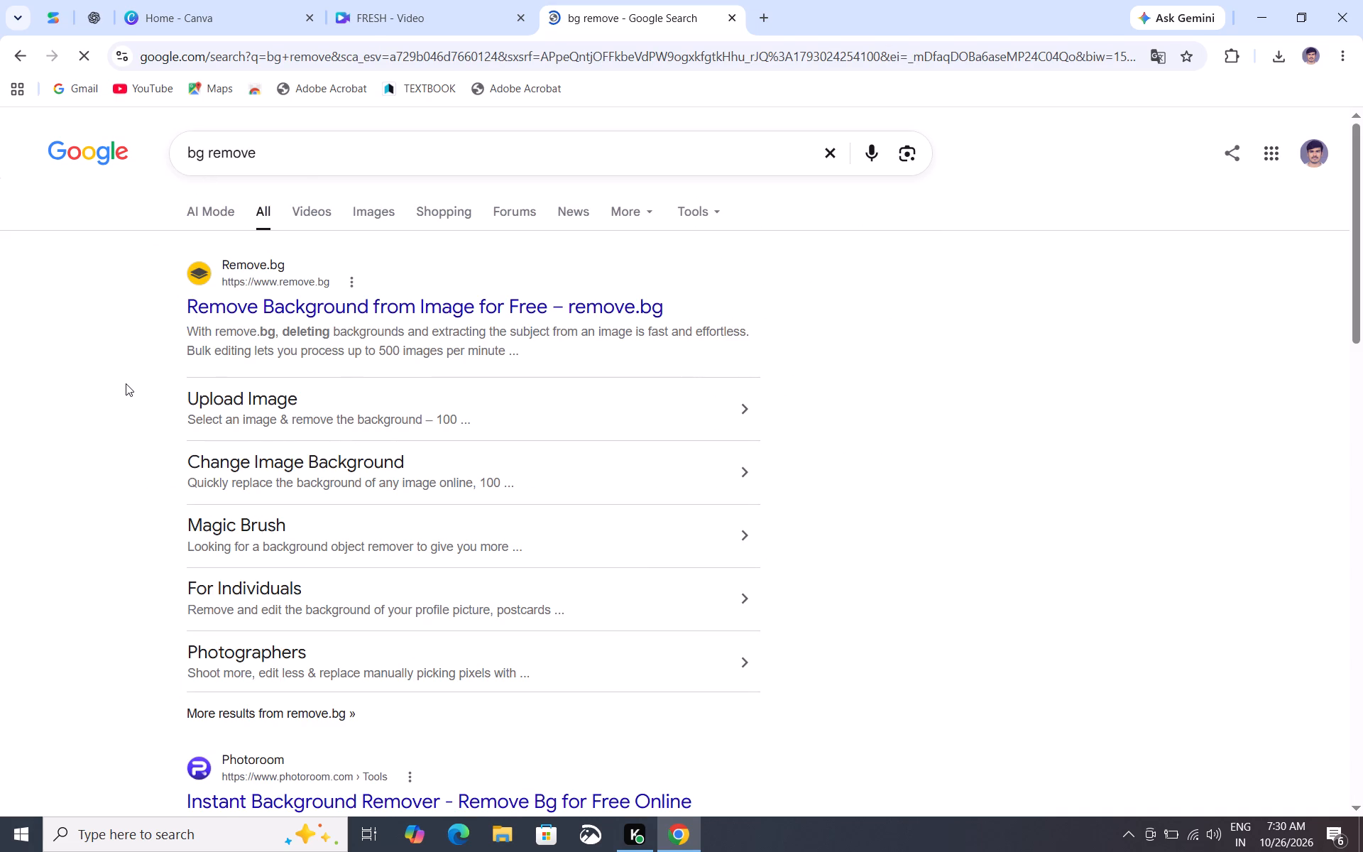
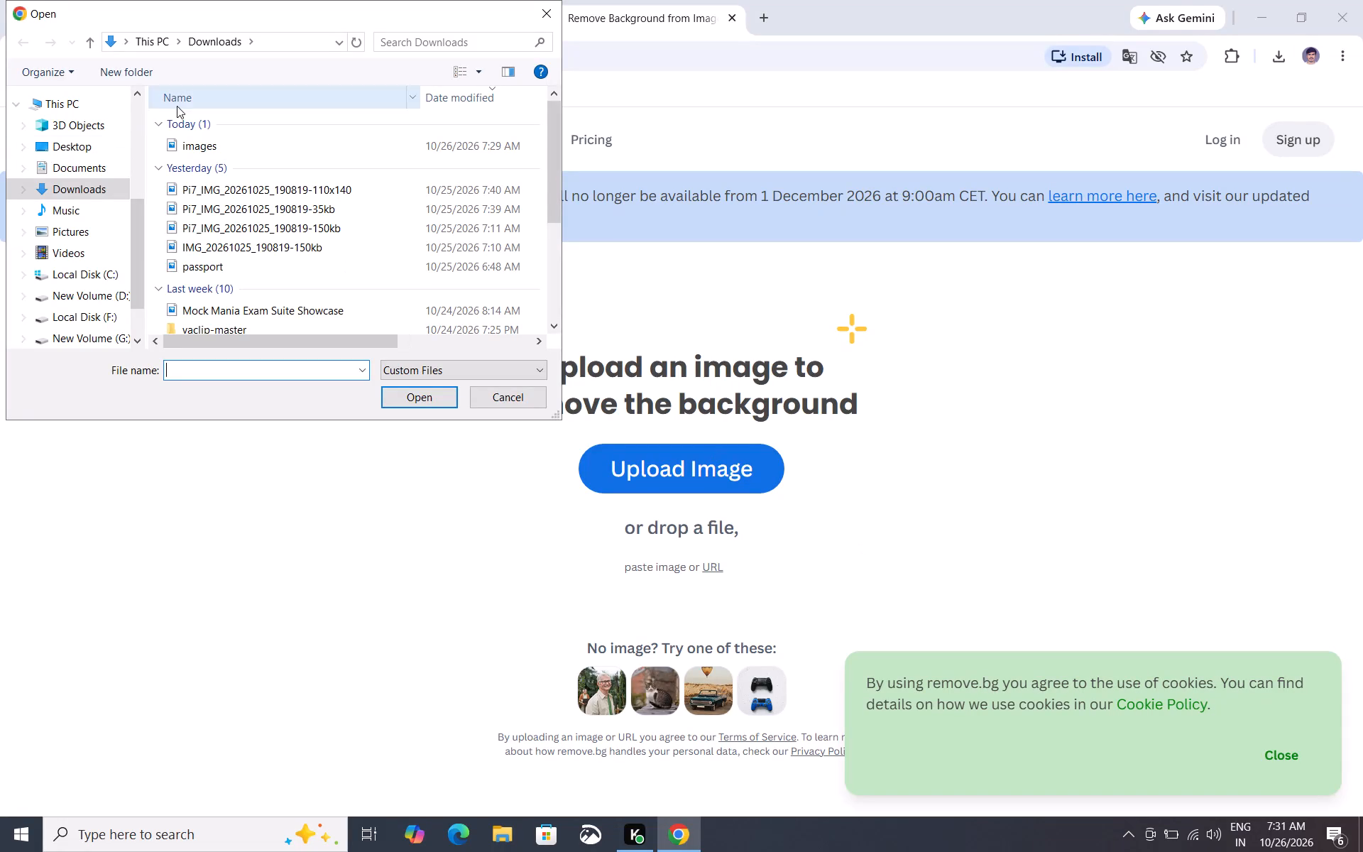
Upload the lemon can file "images" to remove.bg and save the free background-free preview as a PNG in Downloads.
click(182, 138)
click(385, 389)
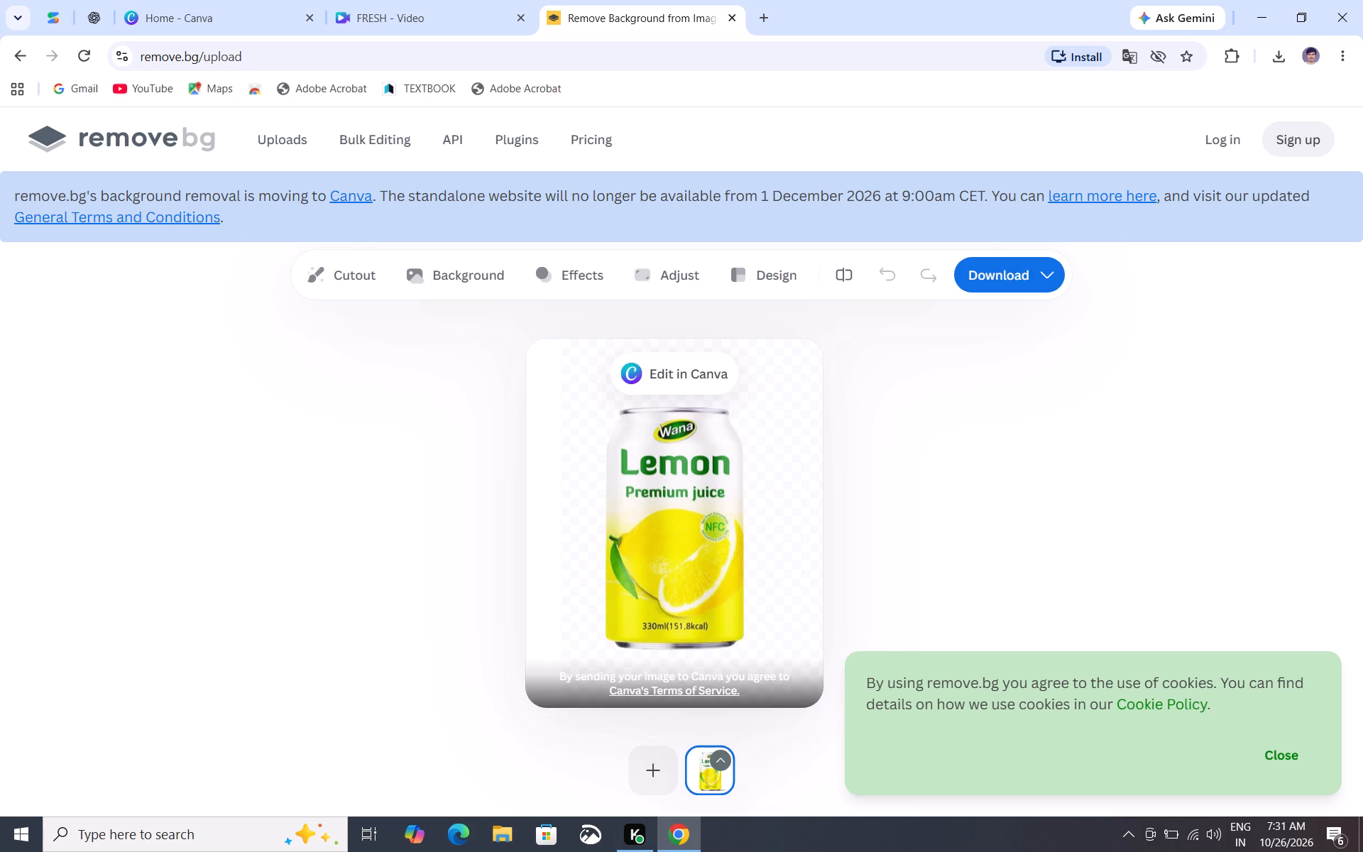
scroll(990, 492, down, 2)
click(1006, 276)
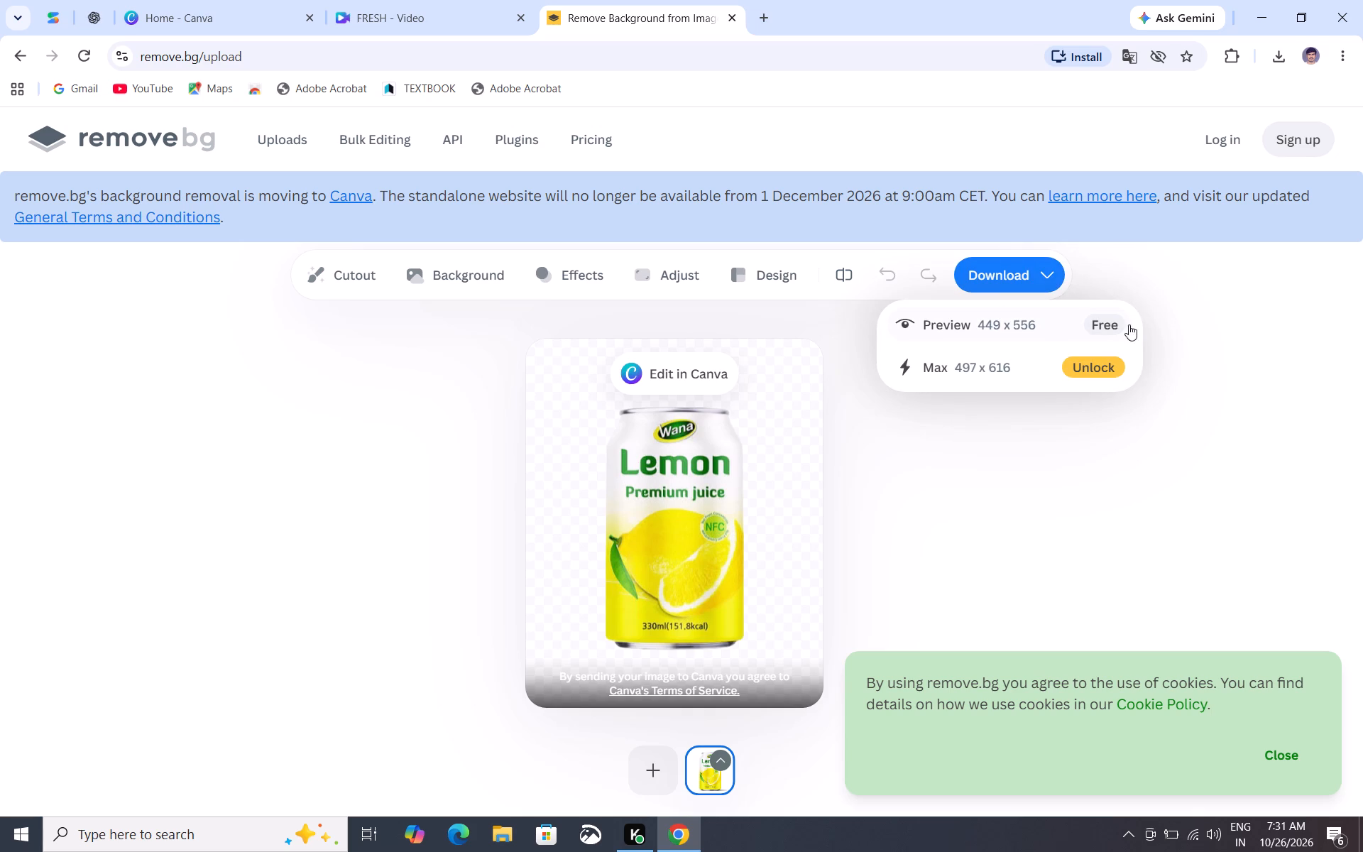
click(1098, 324)
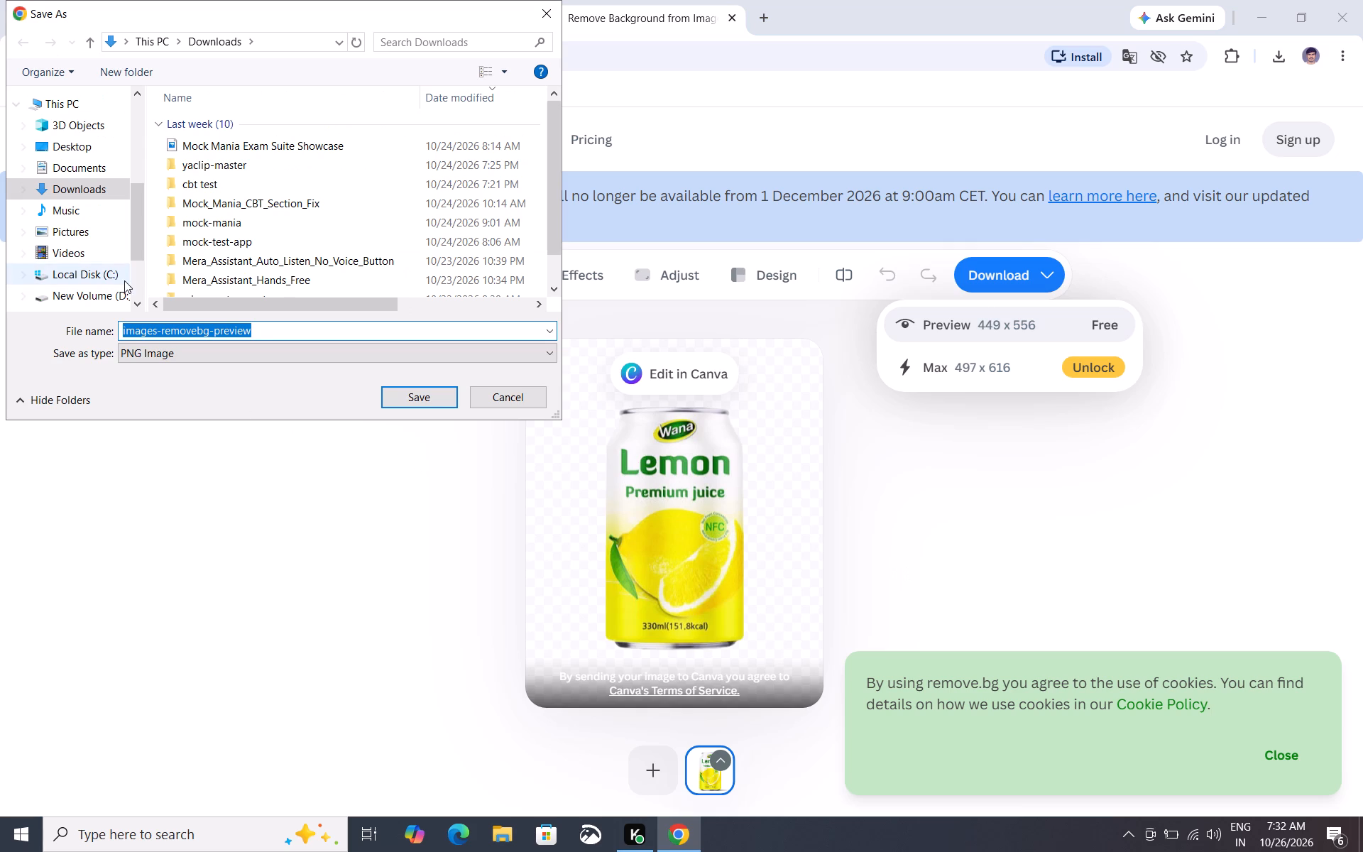
click(422, 401)
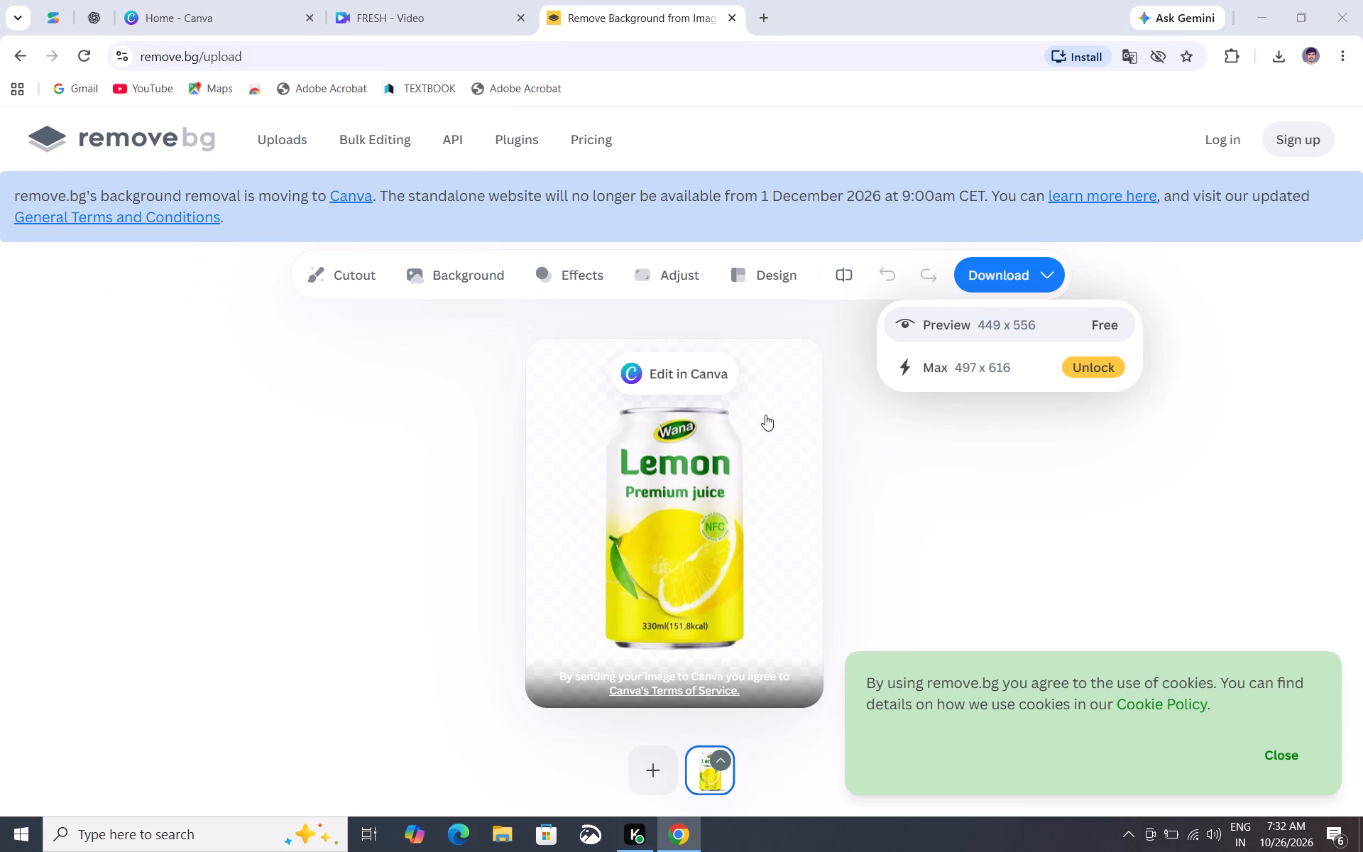
Switch back to the FRESH video design and delete the white-background lemon can image from the last green page.
click(415, 16)
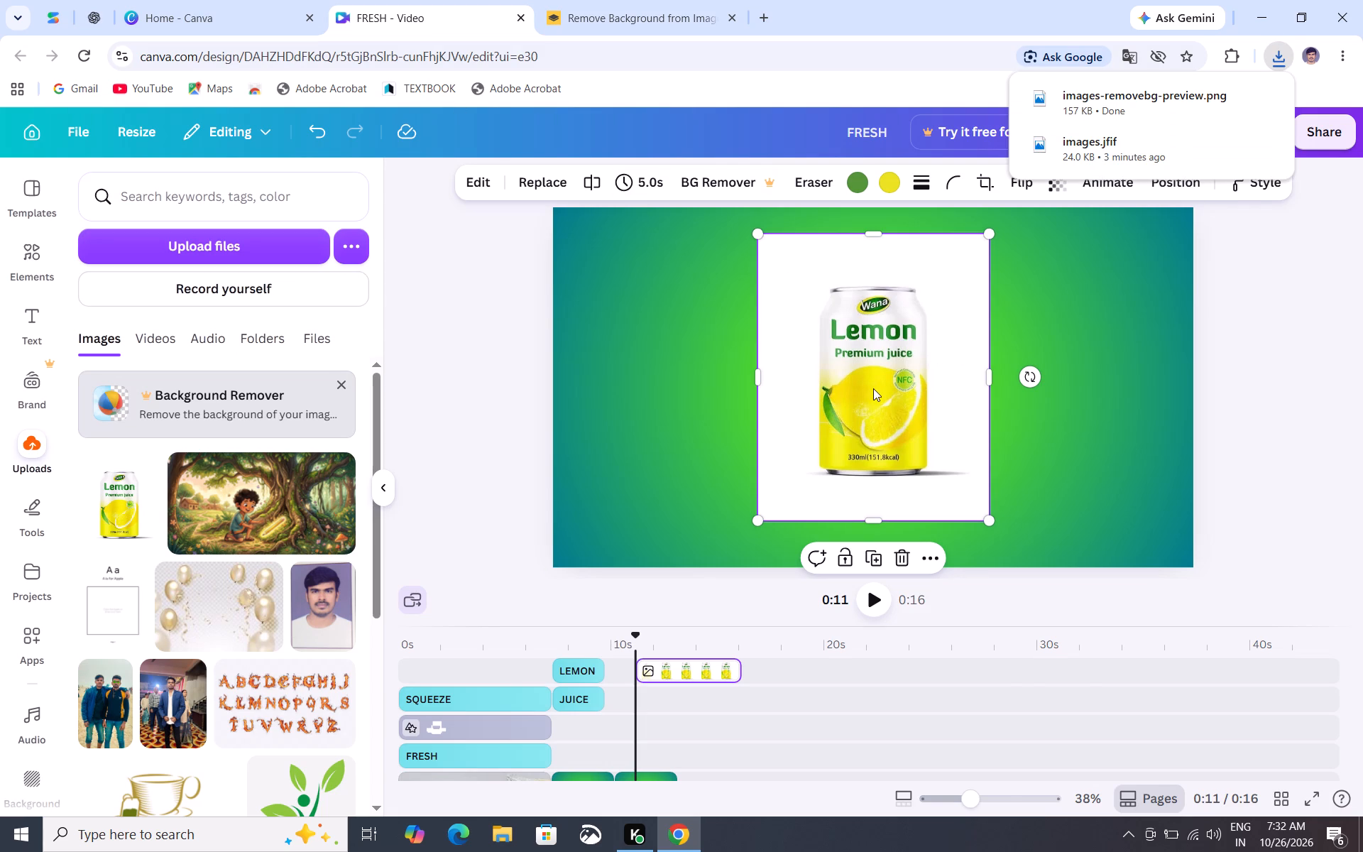
key(Delete)
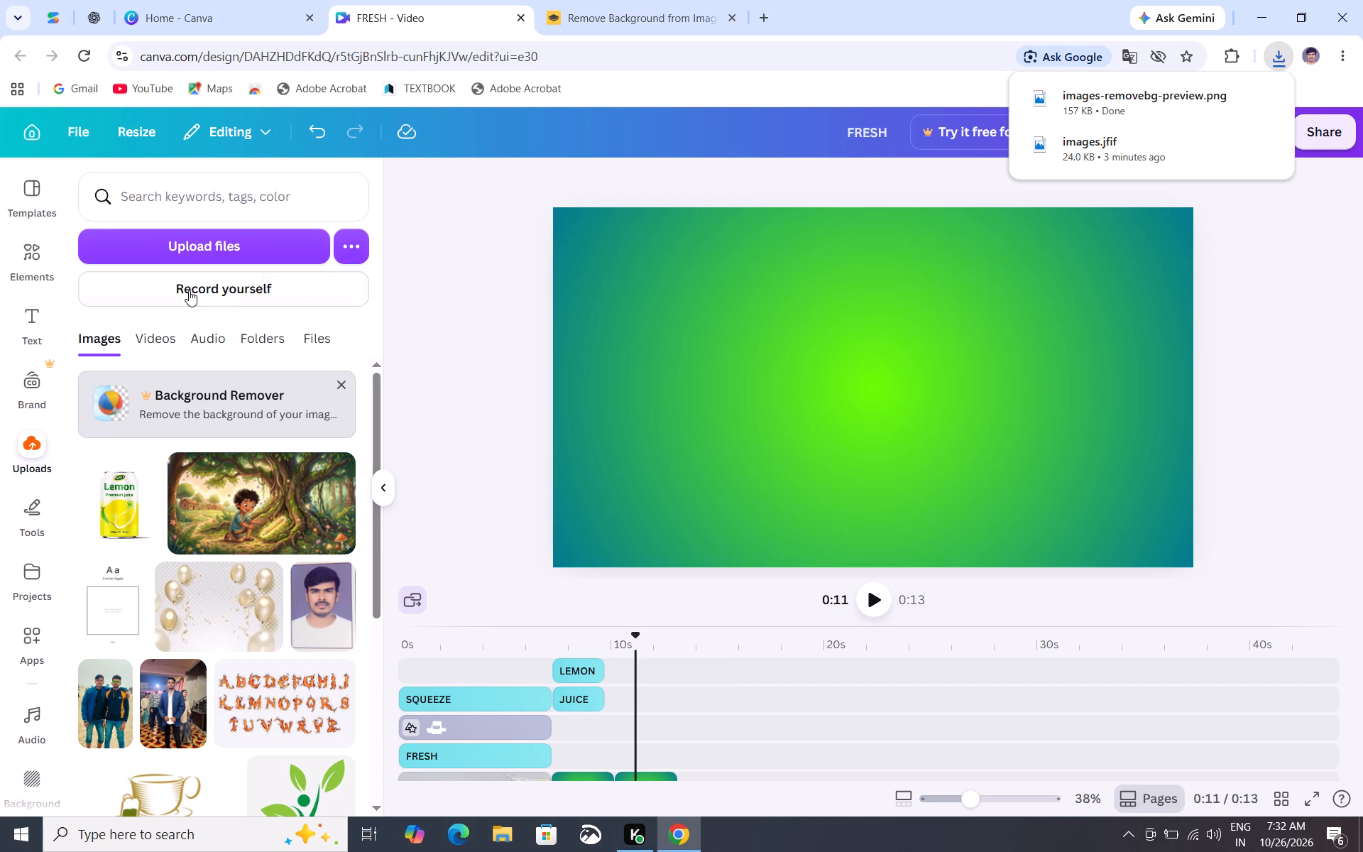
Upload the file images-removebg-preview from the Downloads folder to the design's uploads.
click(201, 251)
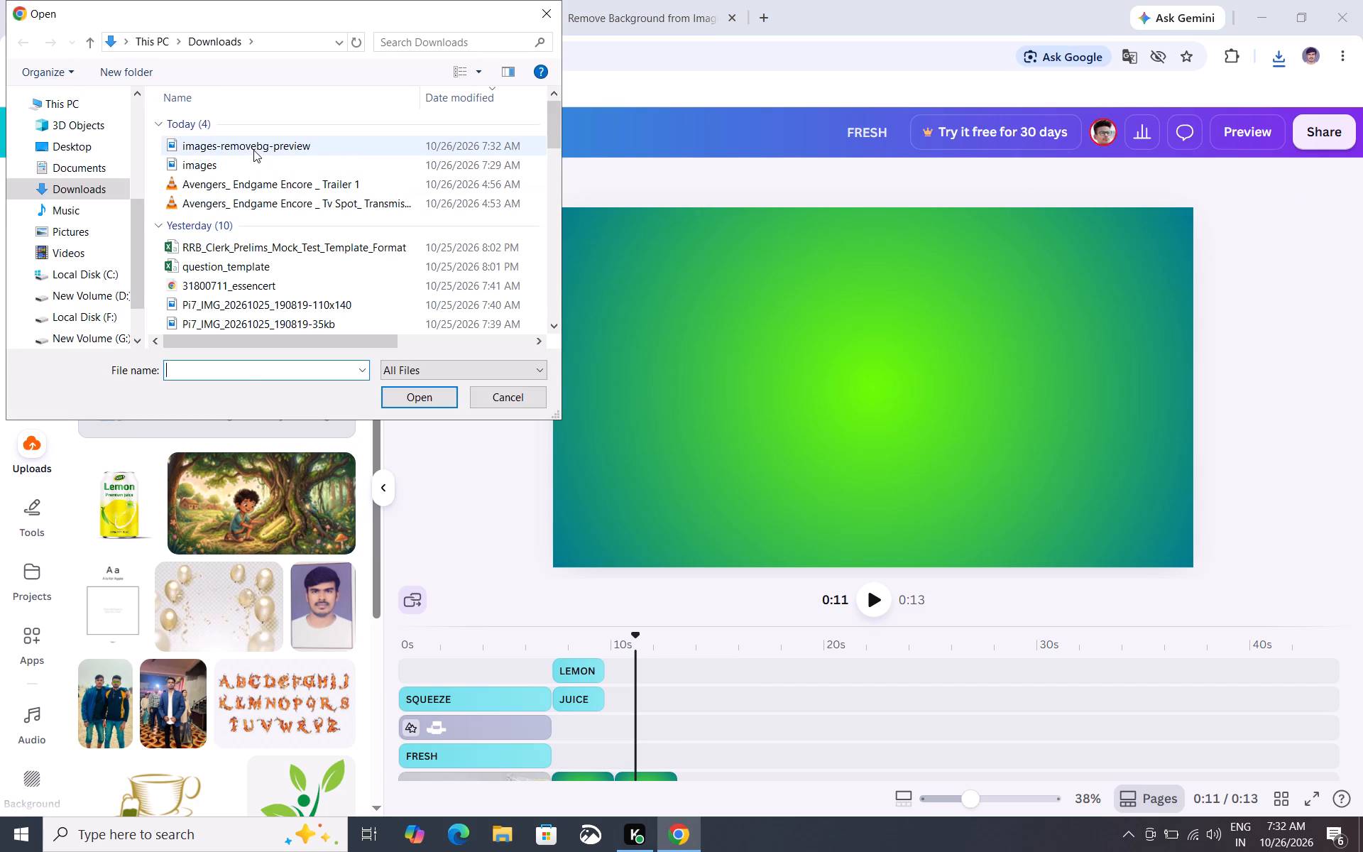
click(253, 150)
click(416, 400)
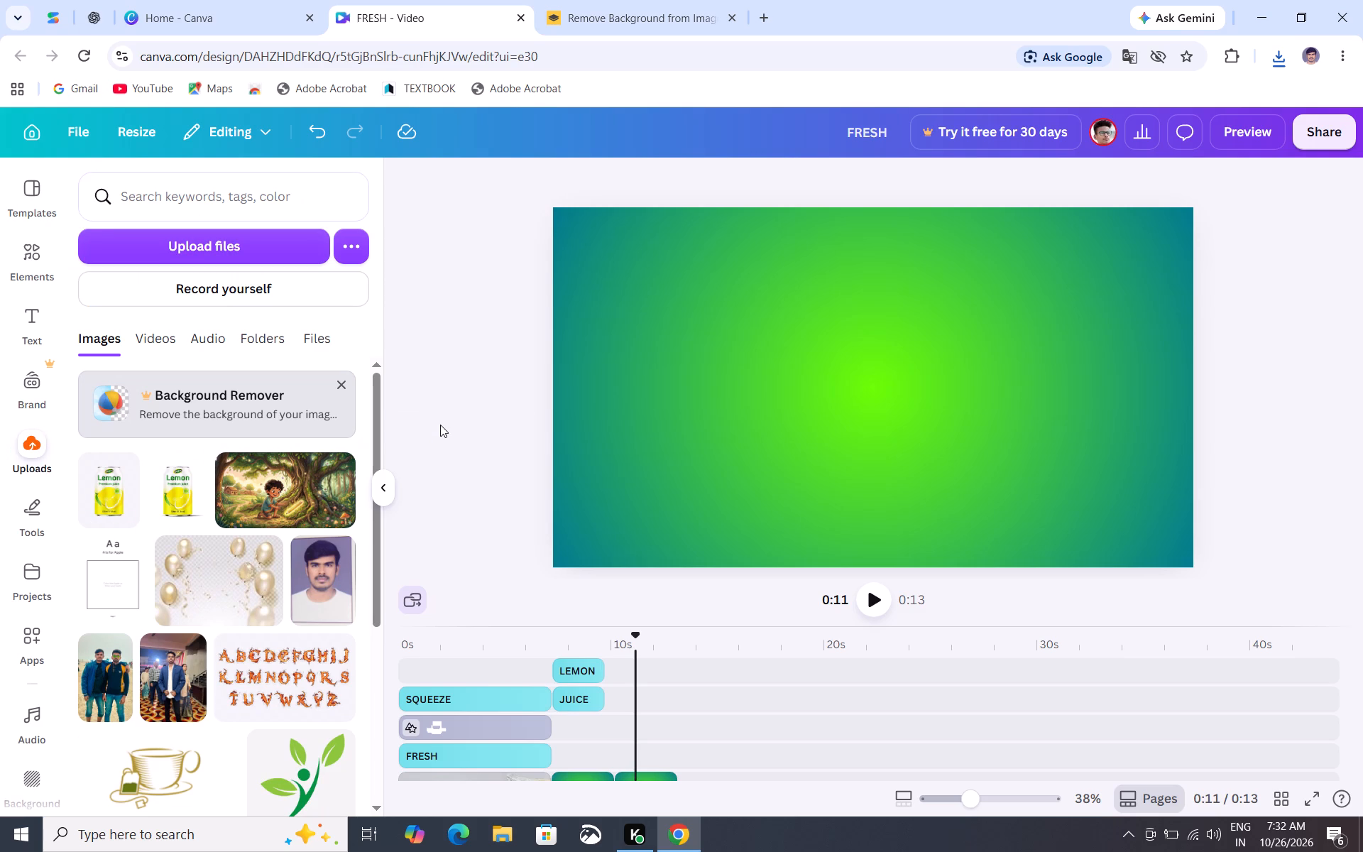
Place the background-free lemon can image on the last green gradient page, enlarge it to about 750 × 930 and roughly centre it.
click(116, 500)
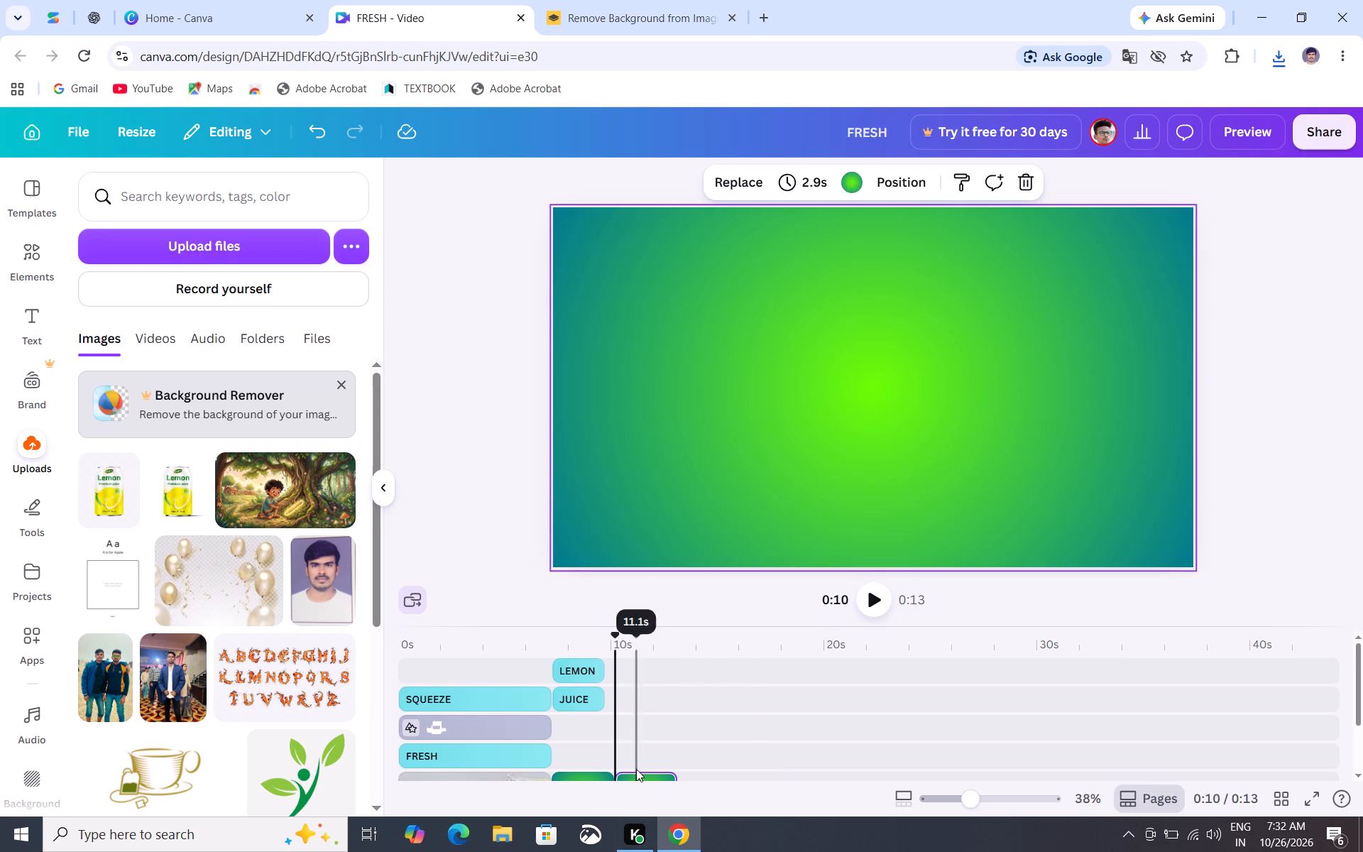
click(647, 774)
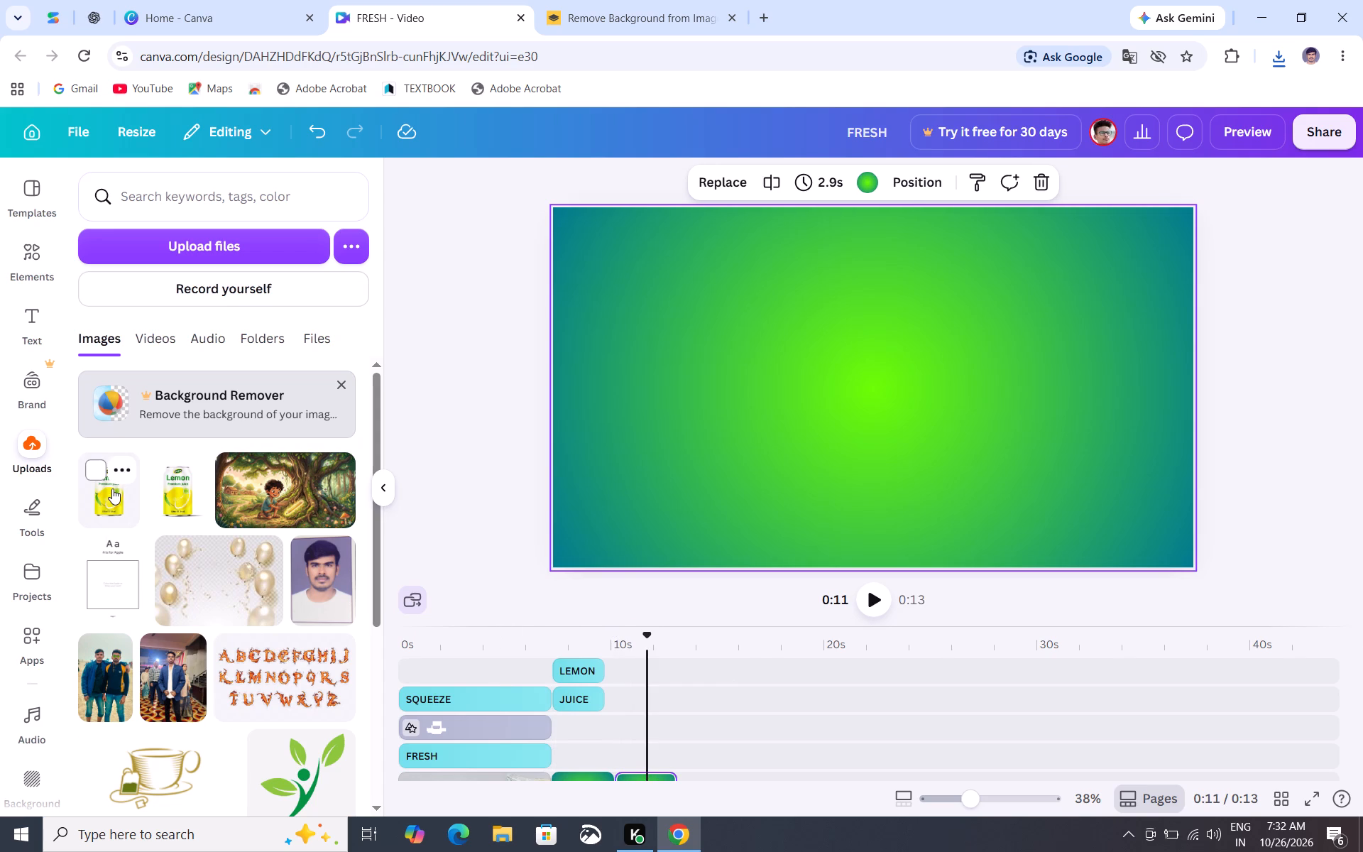
drag(112, 488, 860, 345)
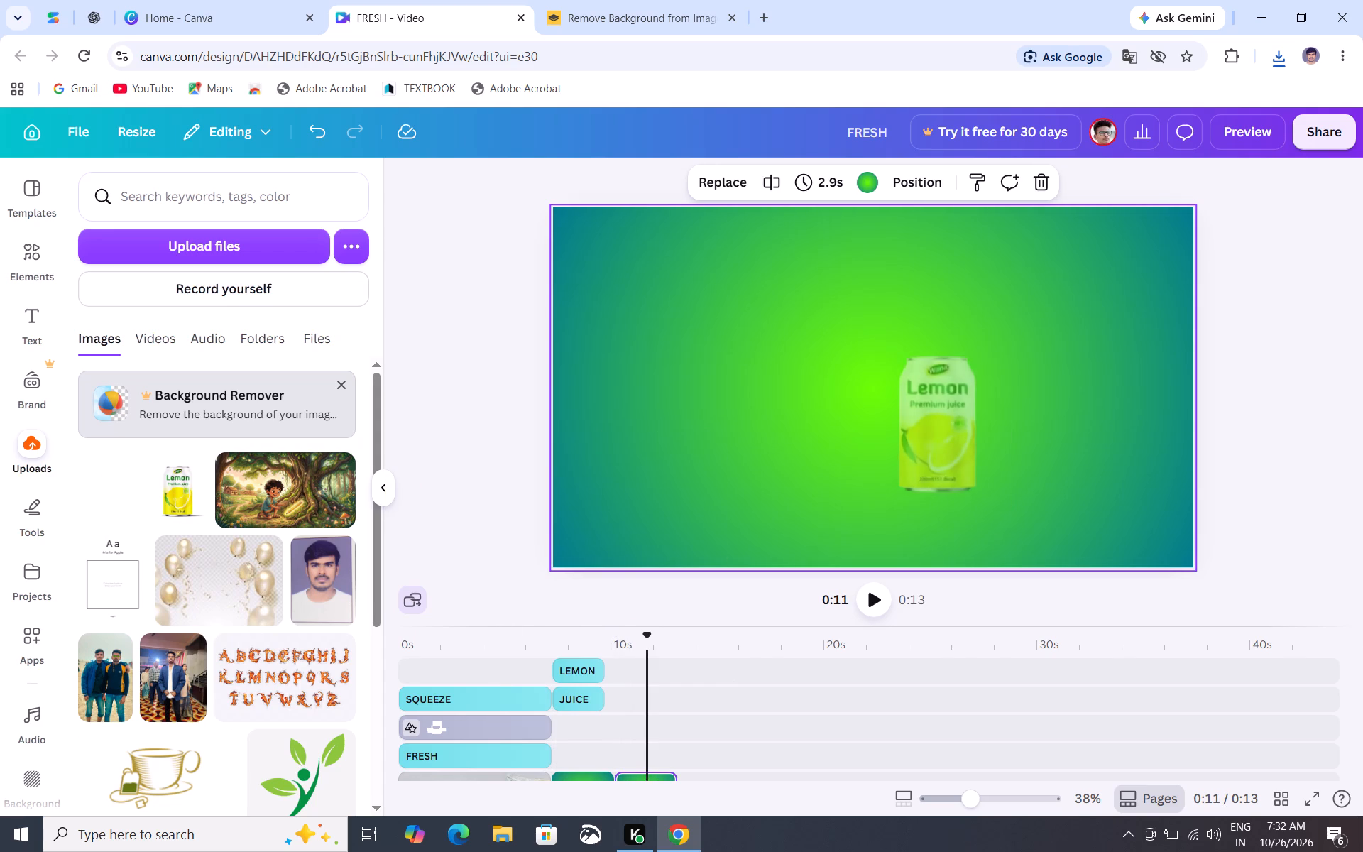
drag(860, 345, 824, 331)
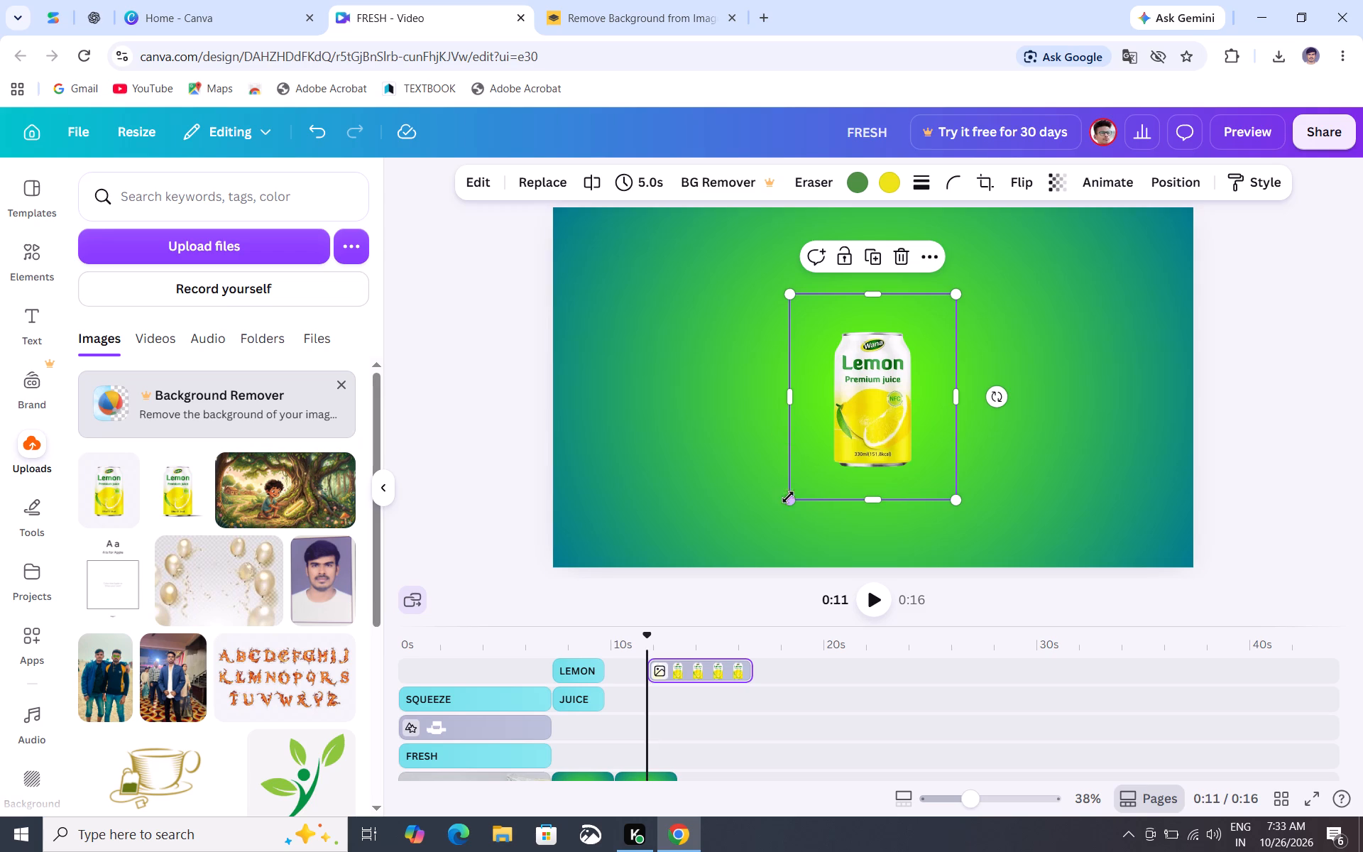
drag(790, 506, 760, 530)
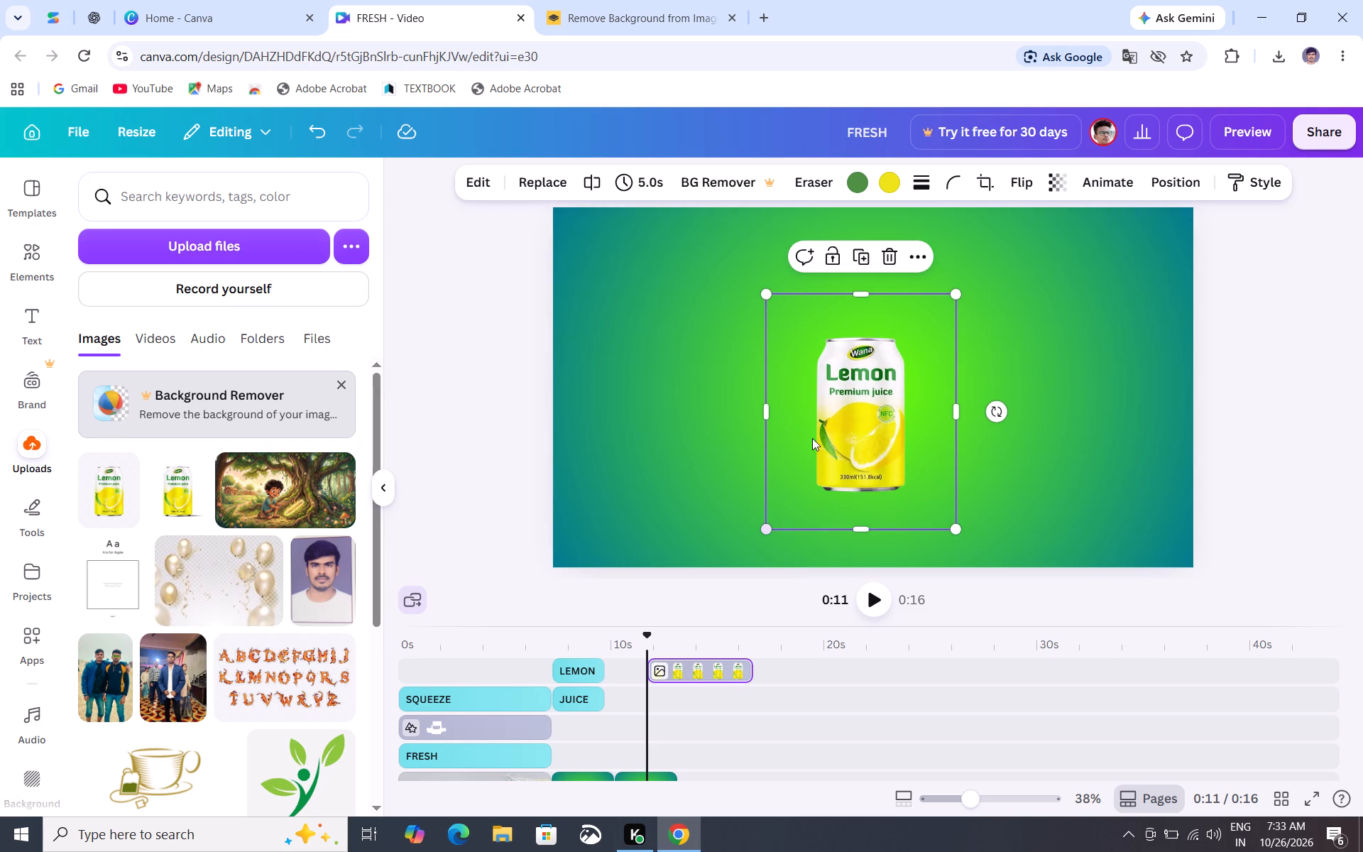
drag(837, 420, 853, 368)
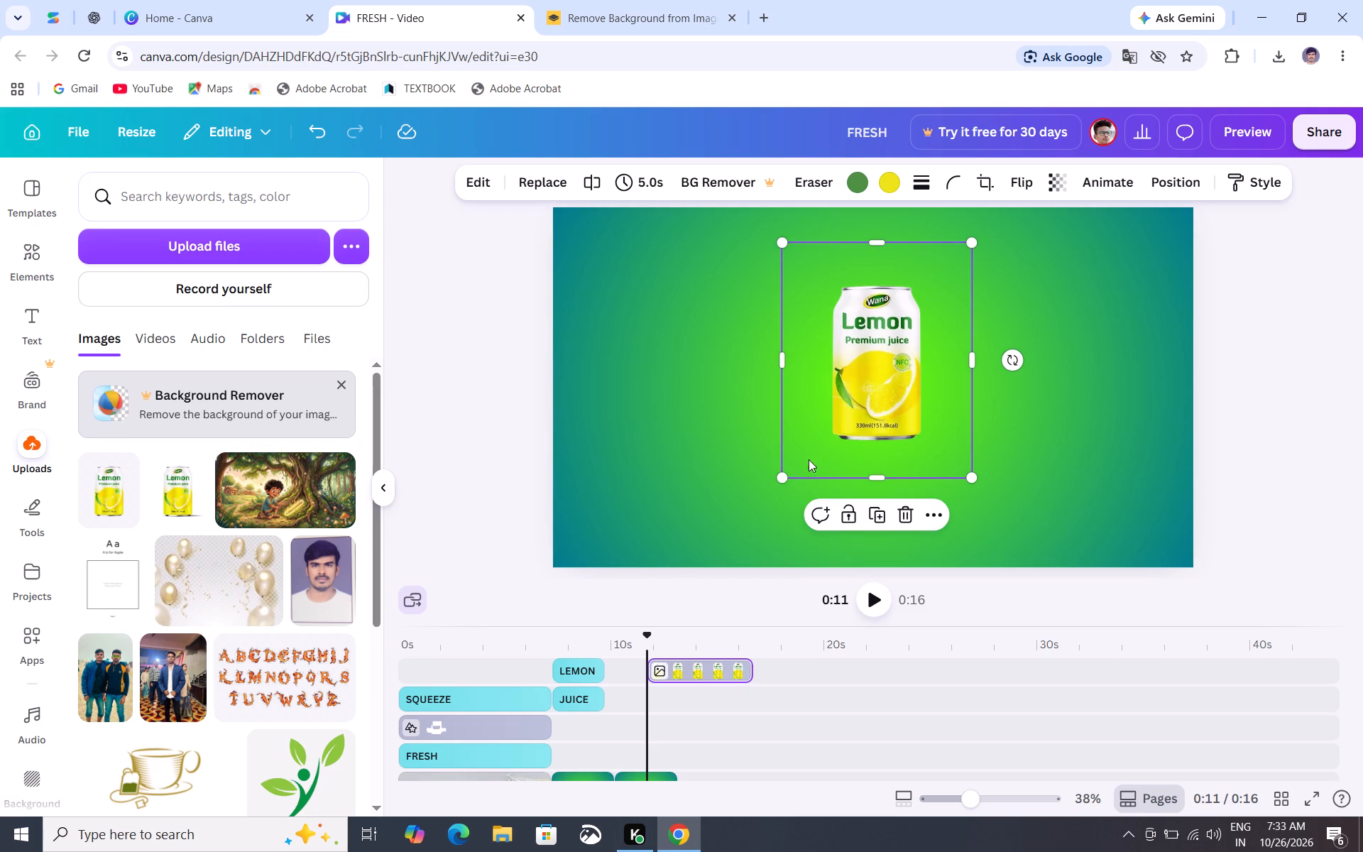
drag(779, 476, 691, 535)
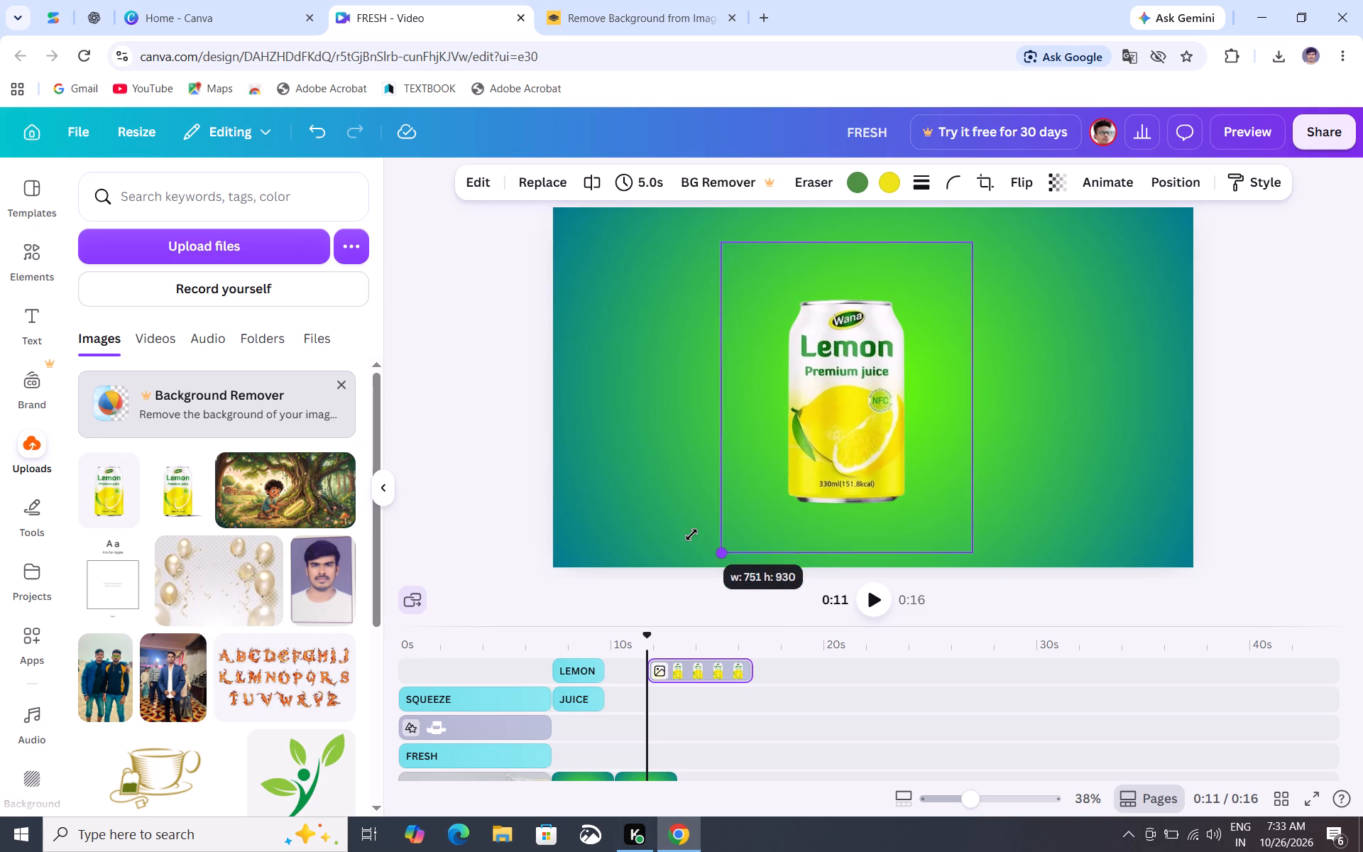
drag(691, 535, 690, 536)
drag(850, 417, 896, 398)
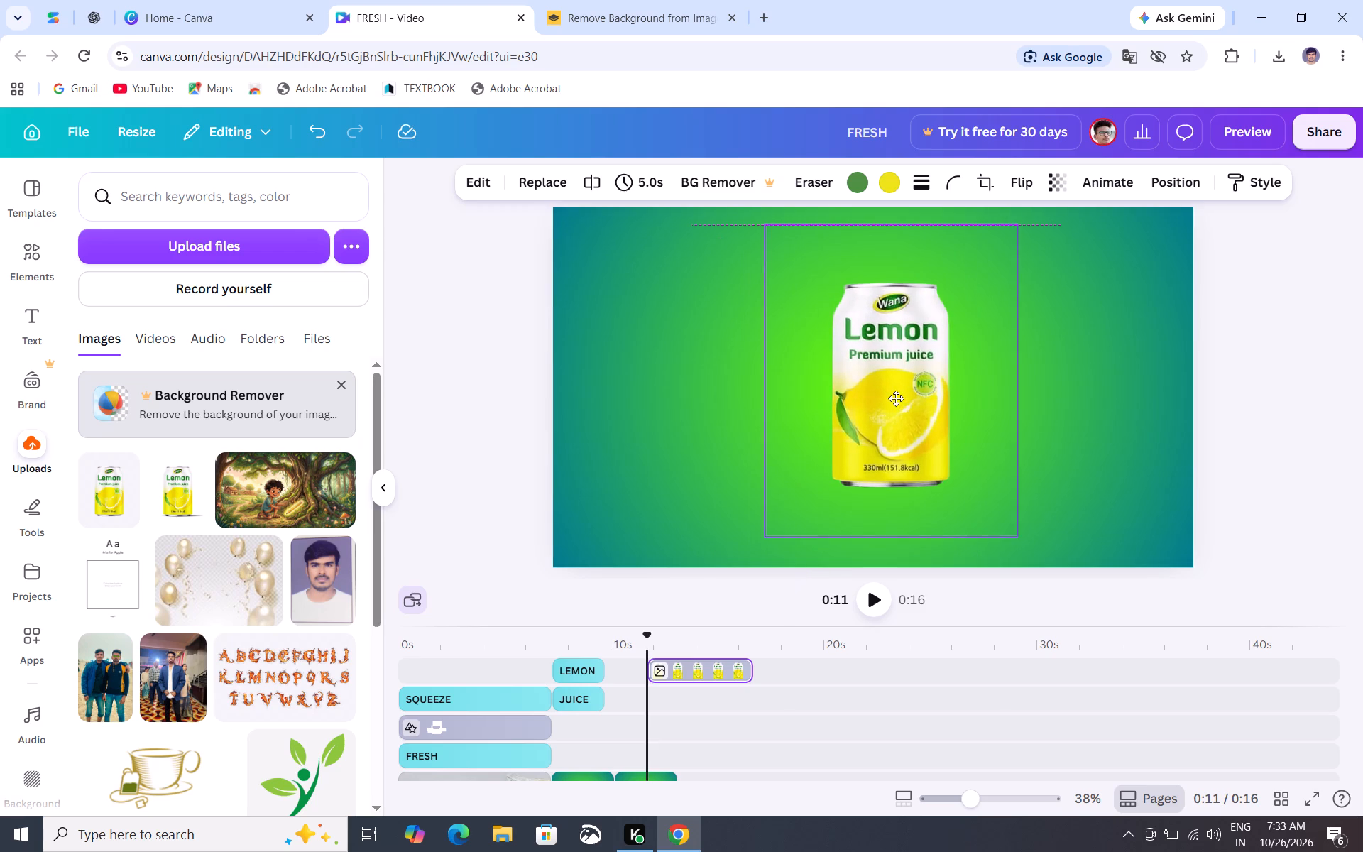
drag(896, 398, 887, 398)
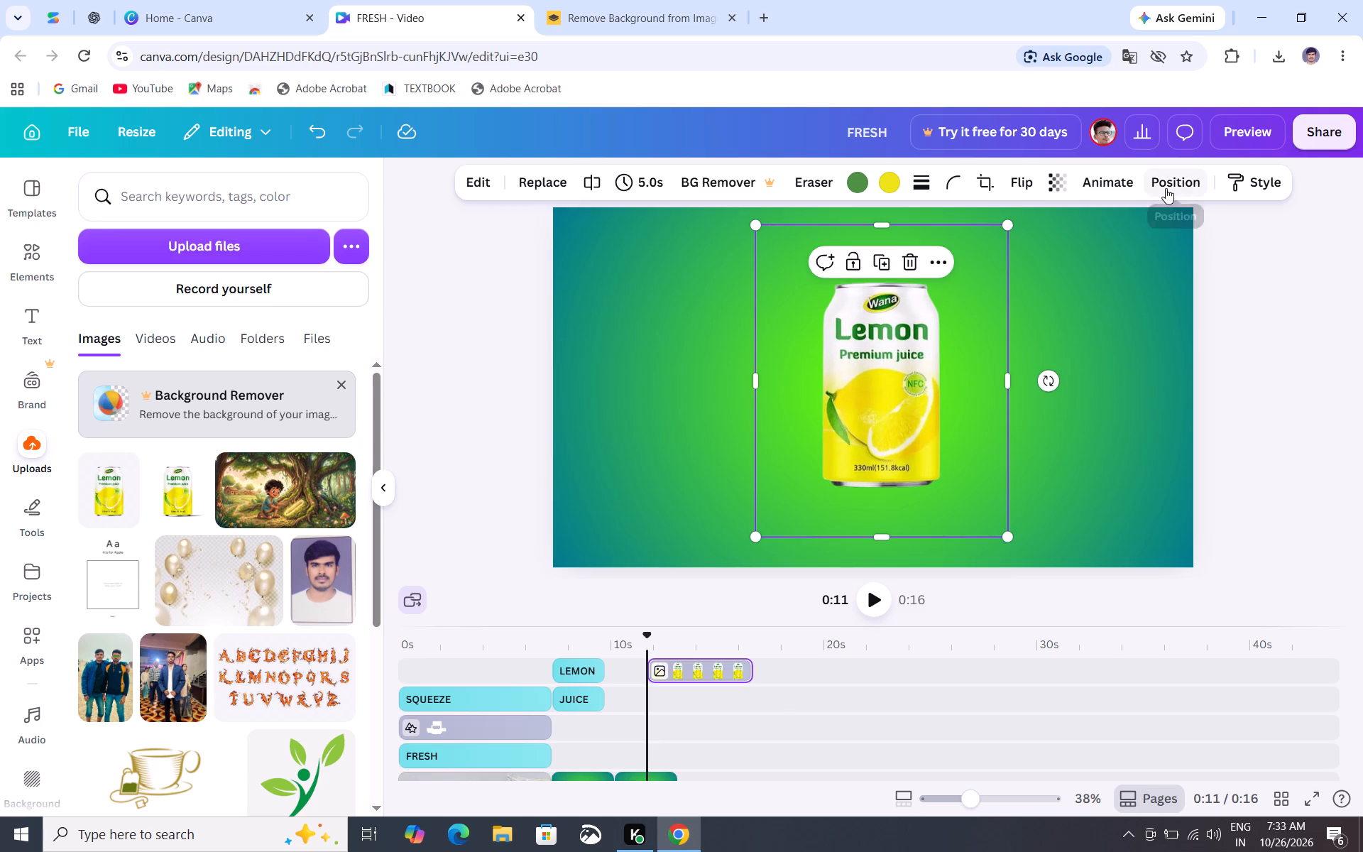
Apply the Baseline animation to the lemon can image, animating both on enter and on exit.
click(1110, 178)
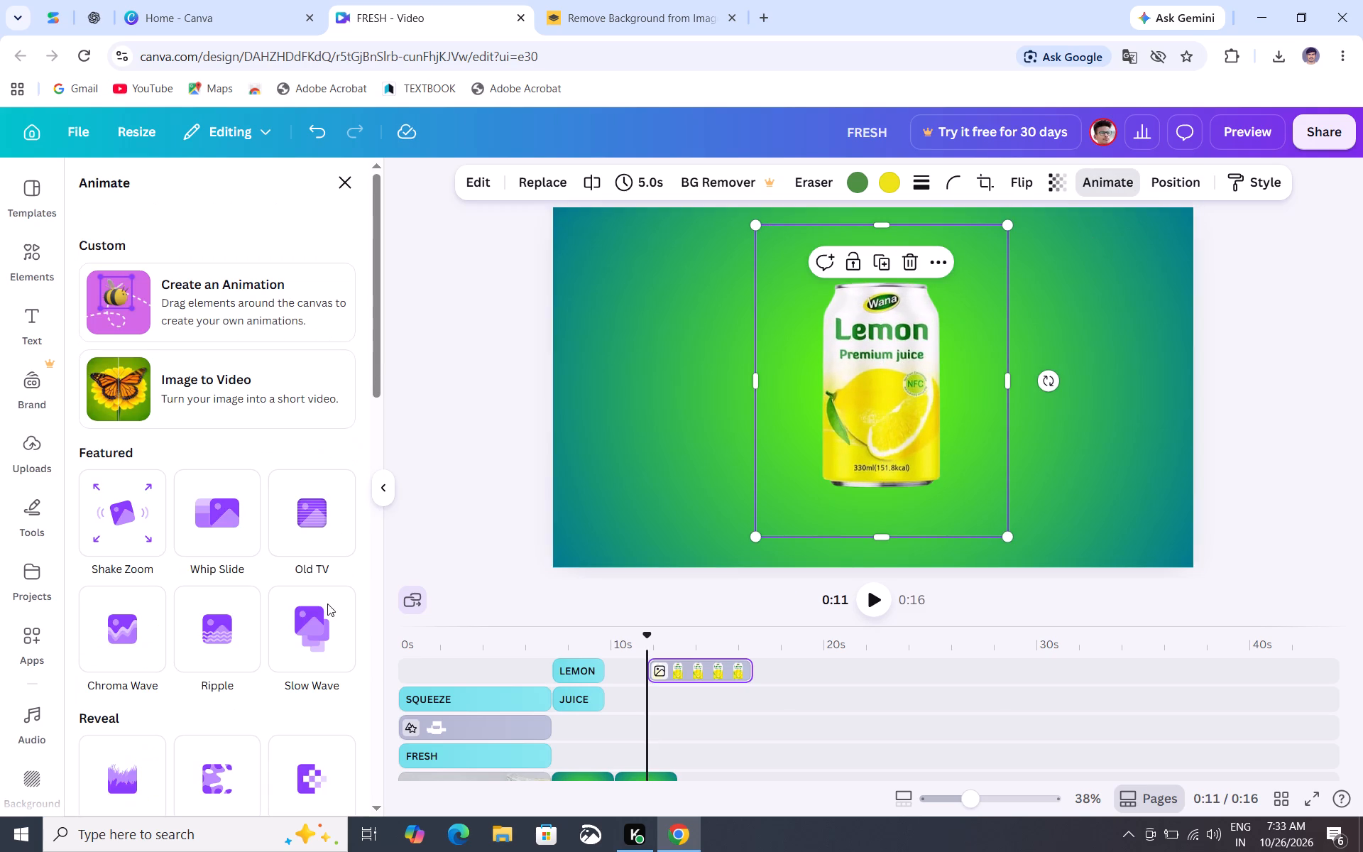
scroll(176, 620, down, 5)
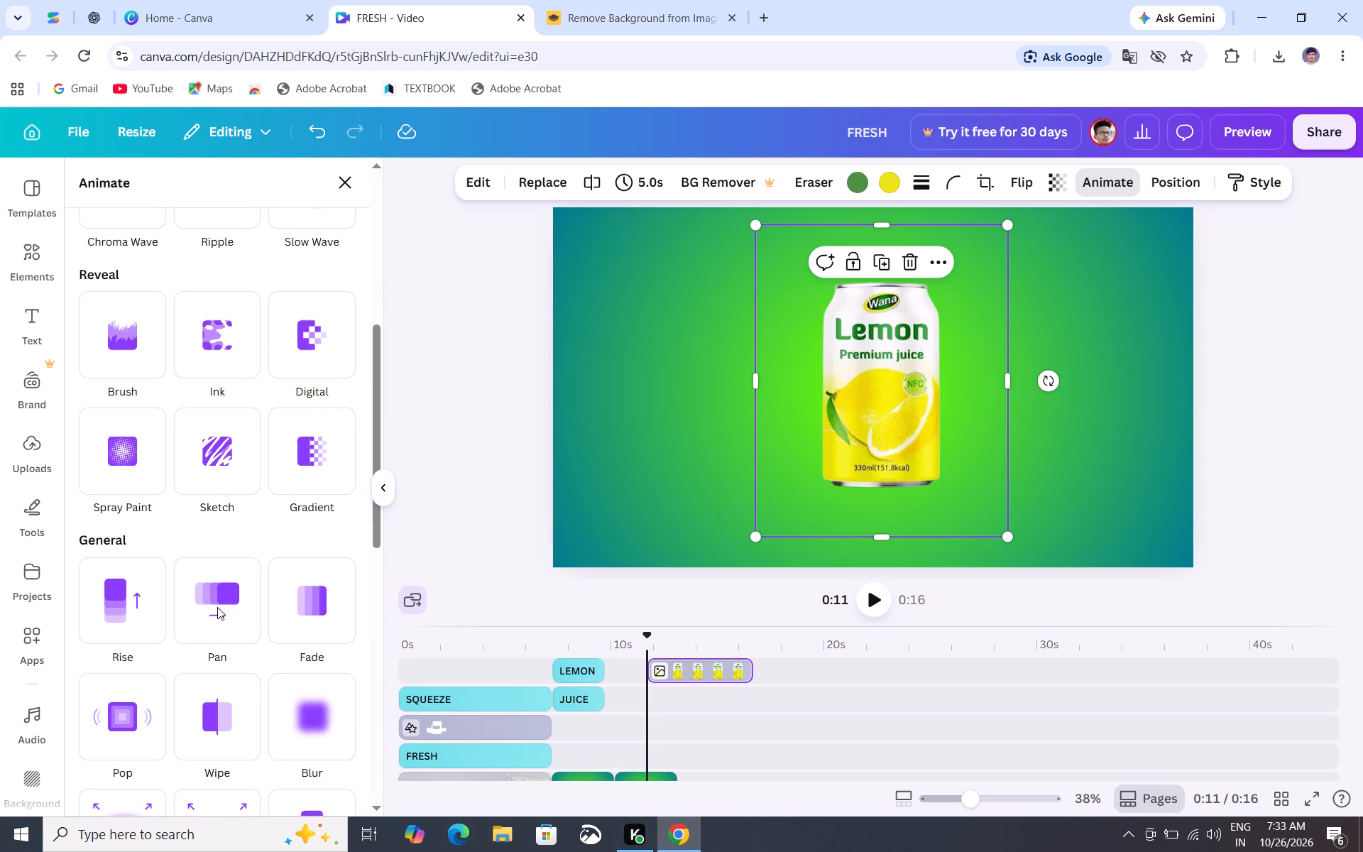
scroll(217, 607, down, 3)
click(310, 585)
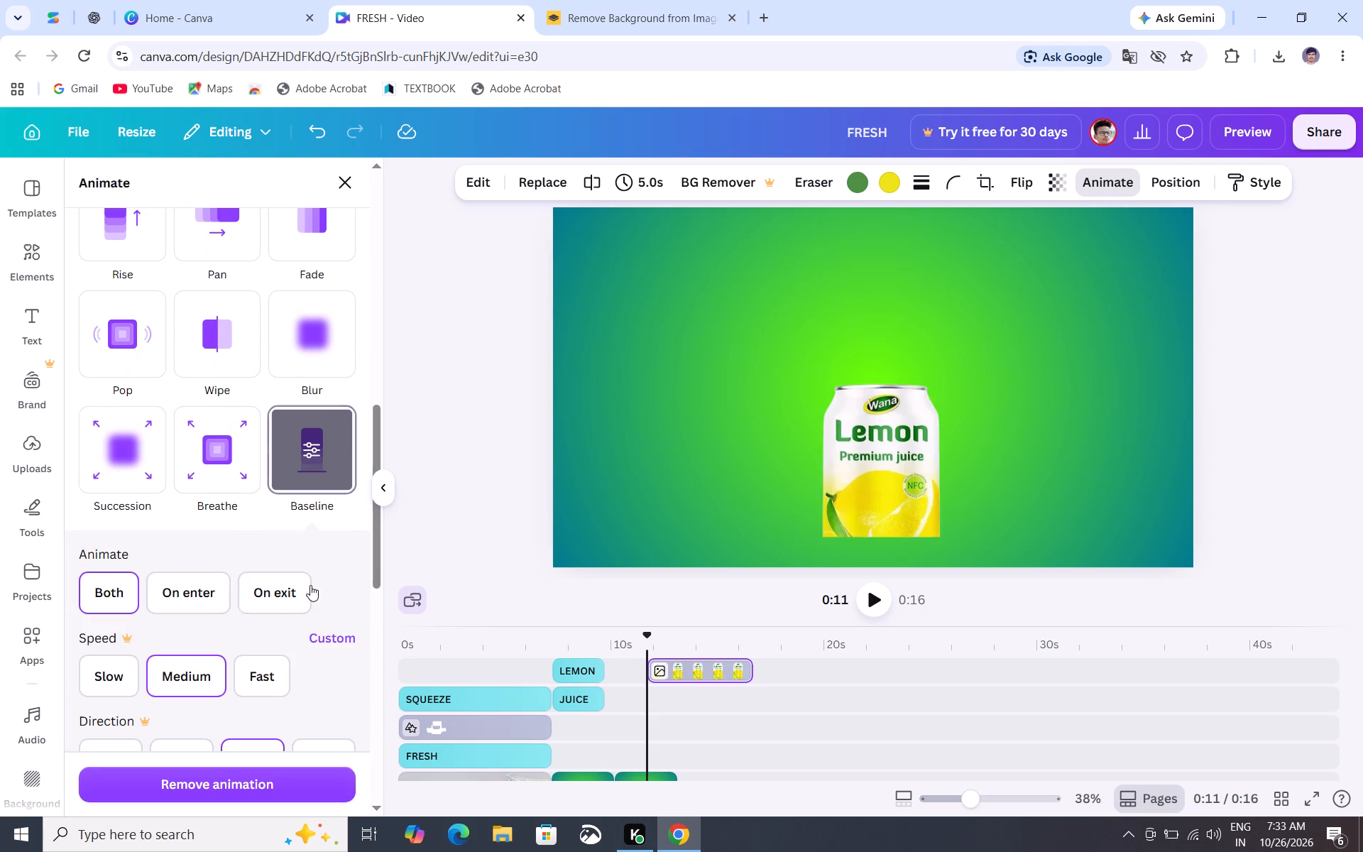
click(310, 584)
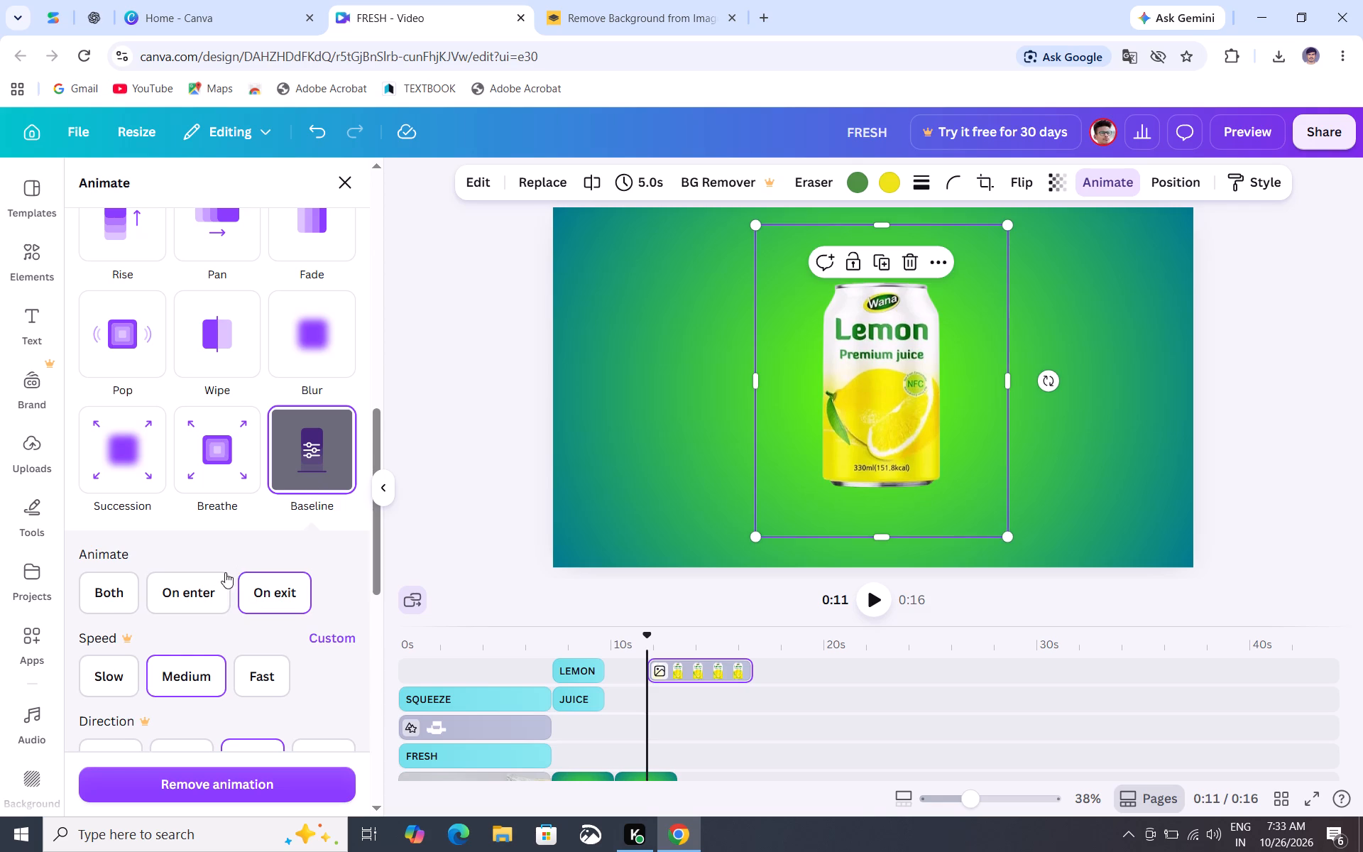
scroll(250, 565, down, 1)
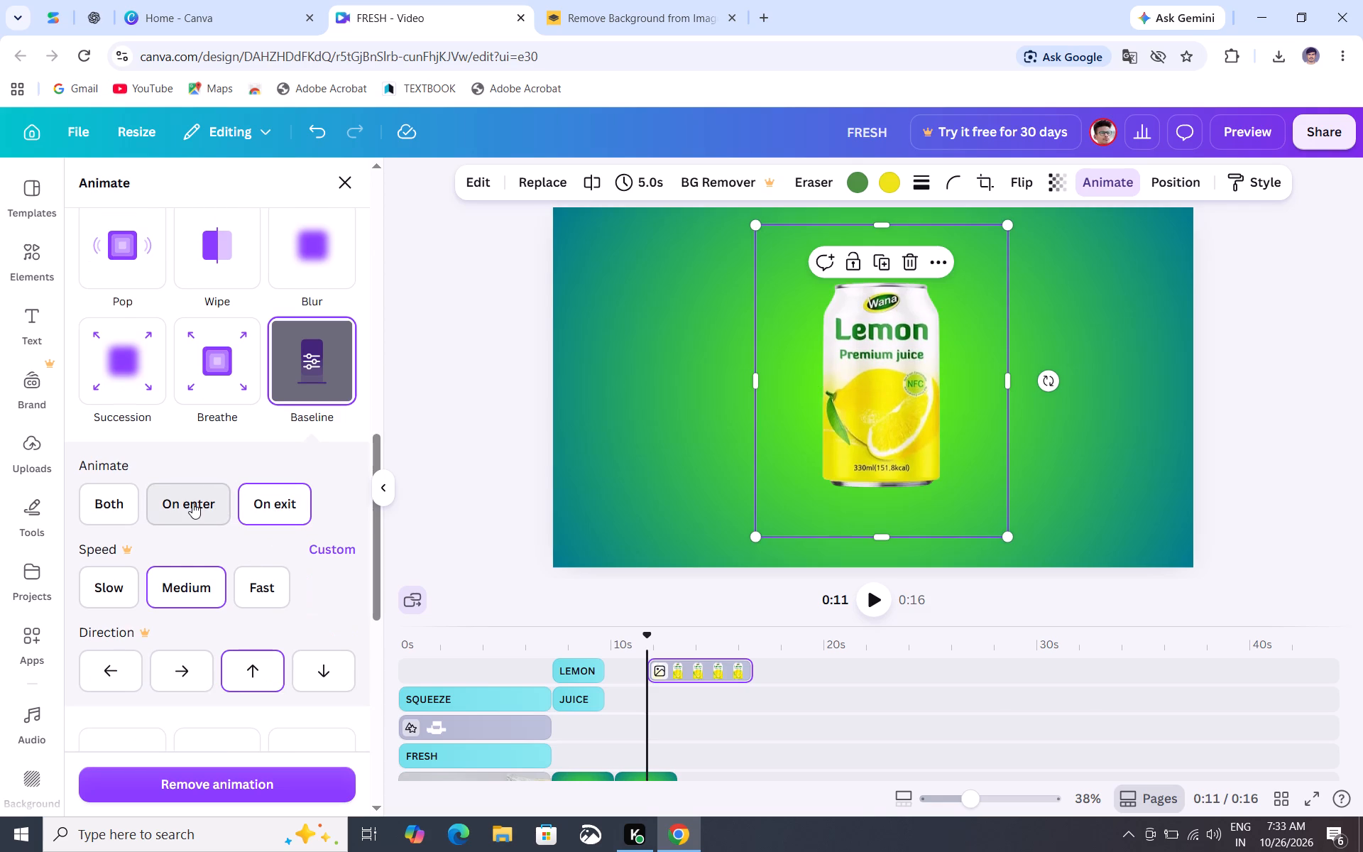
click(192, 503)
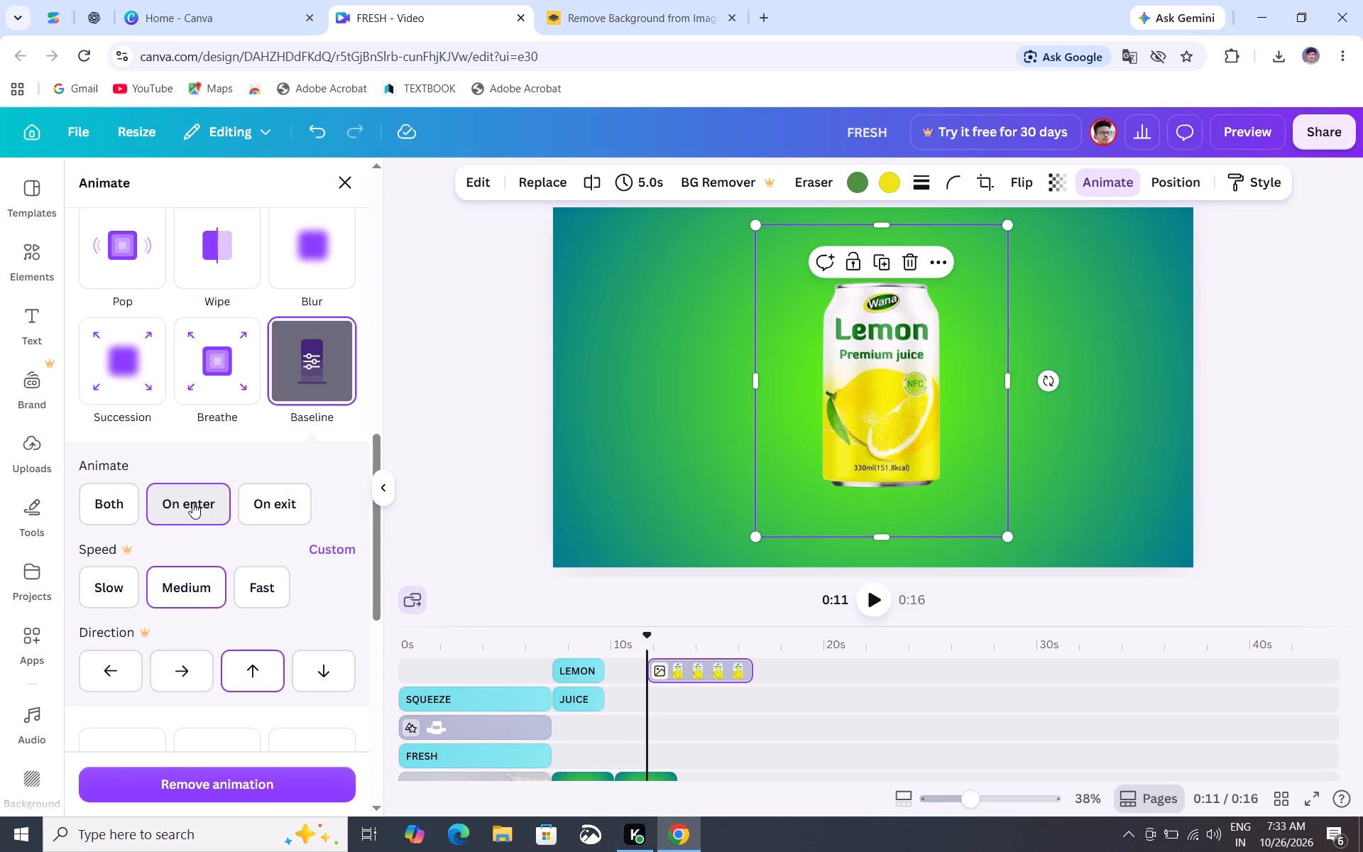
click(309, 359)
click(309, 359)
double_click(309, 359)
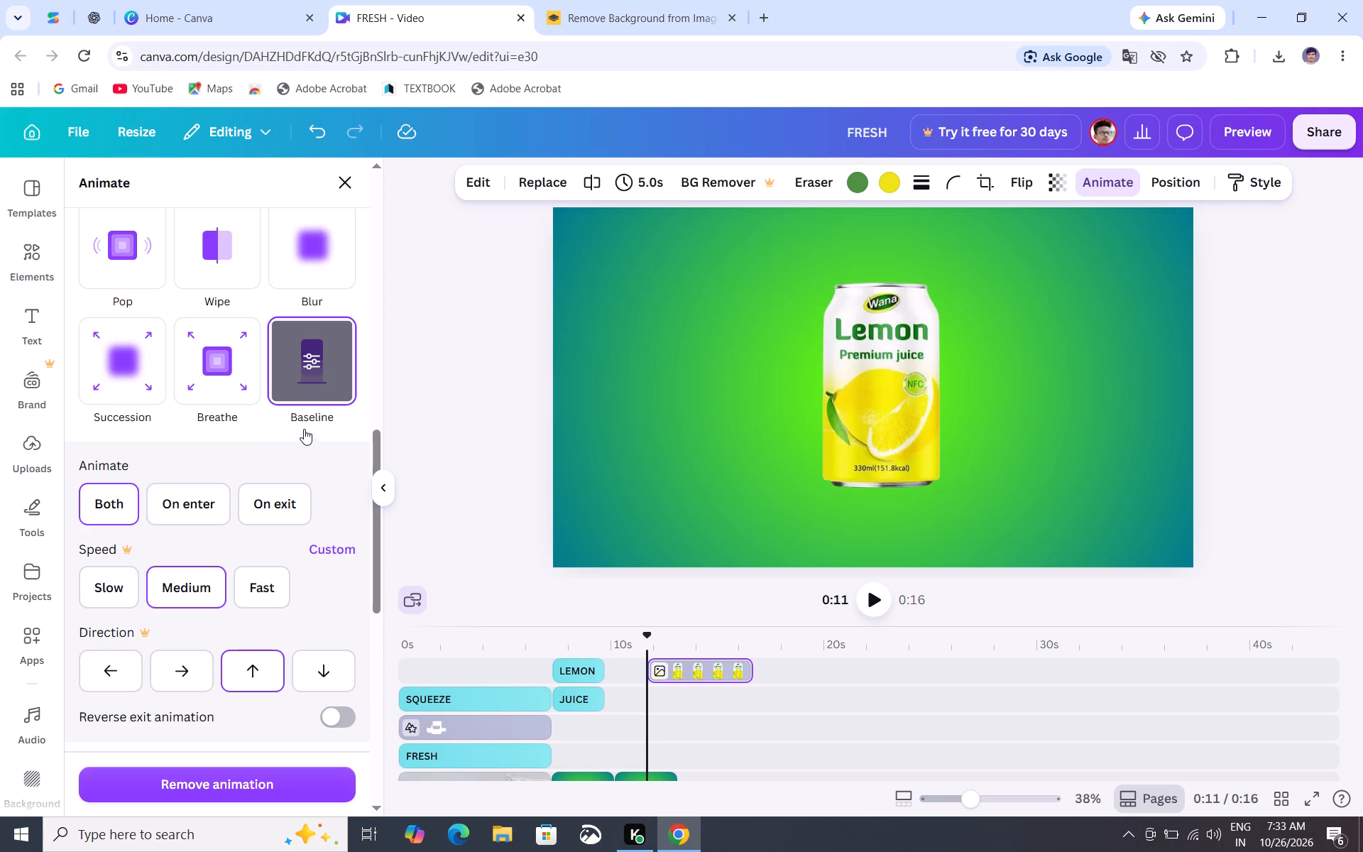
scroll(304, 466, down, 4)
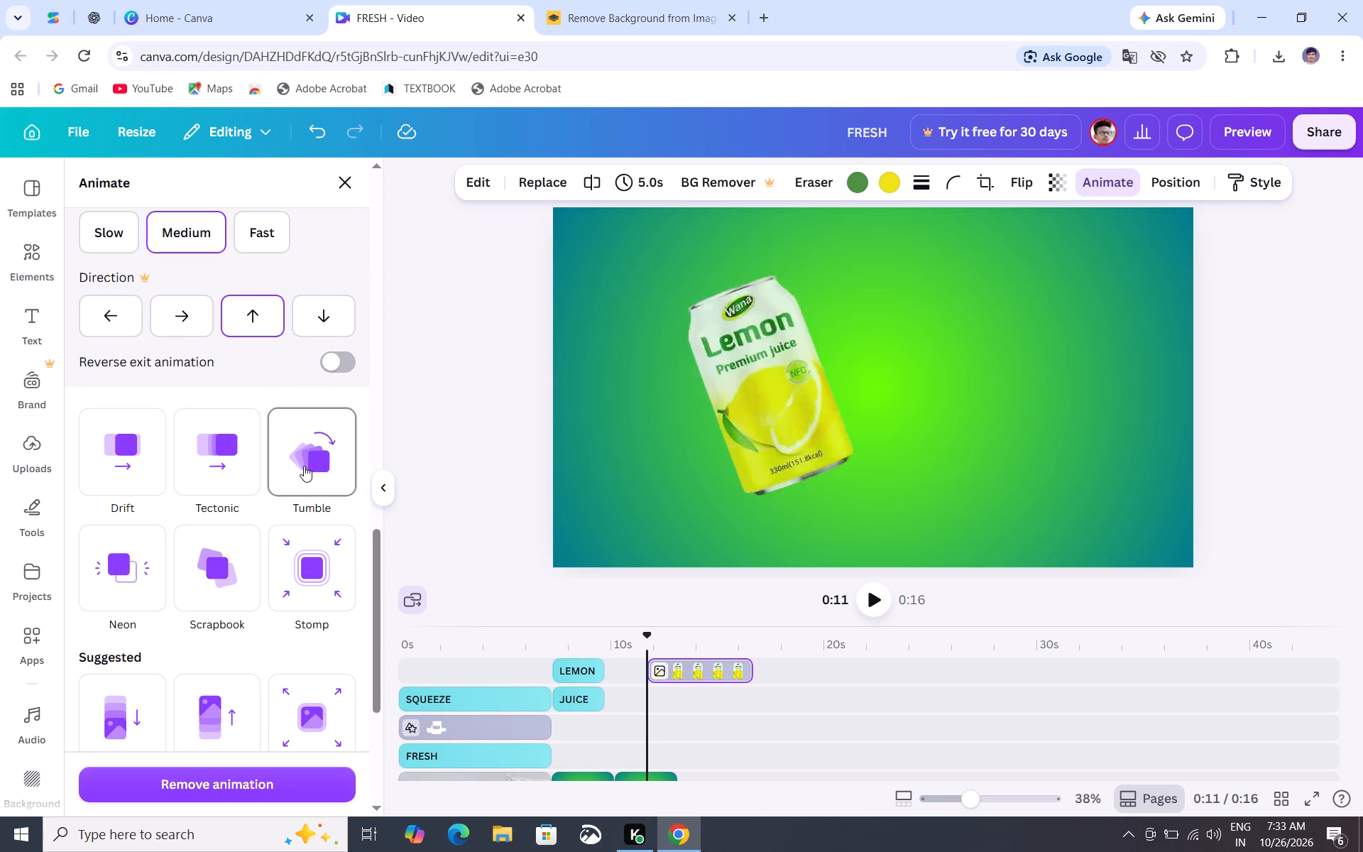
scroll(304, 466, down, 2)
scroll(304, 466, up, 4)
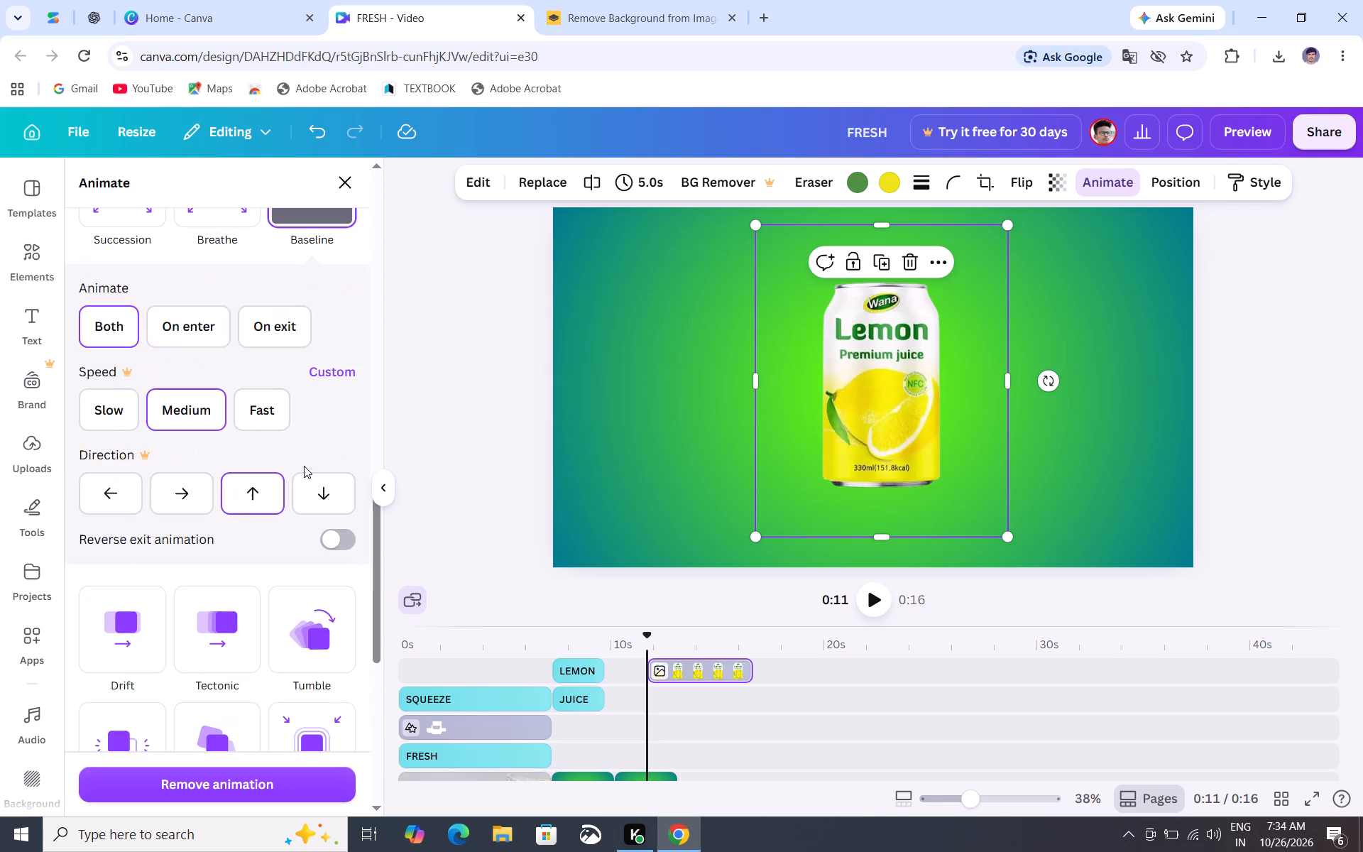
scroll(304, 466, down, 6)
scroll(304, 466, up, 8)
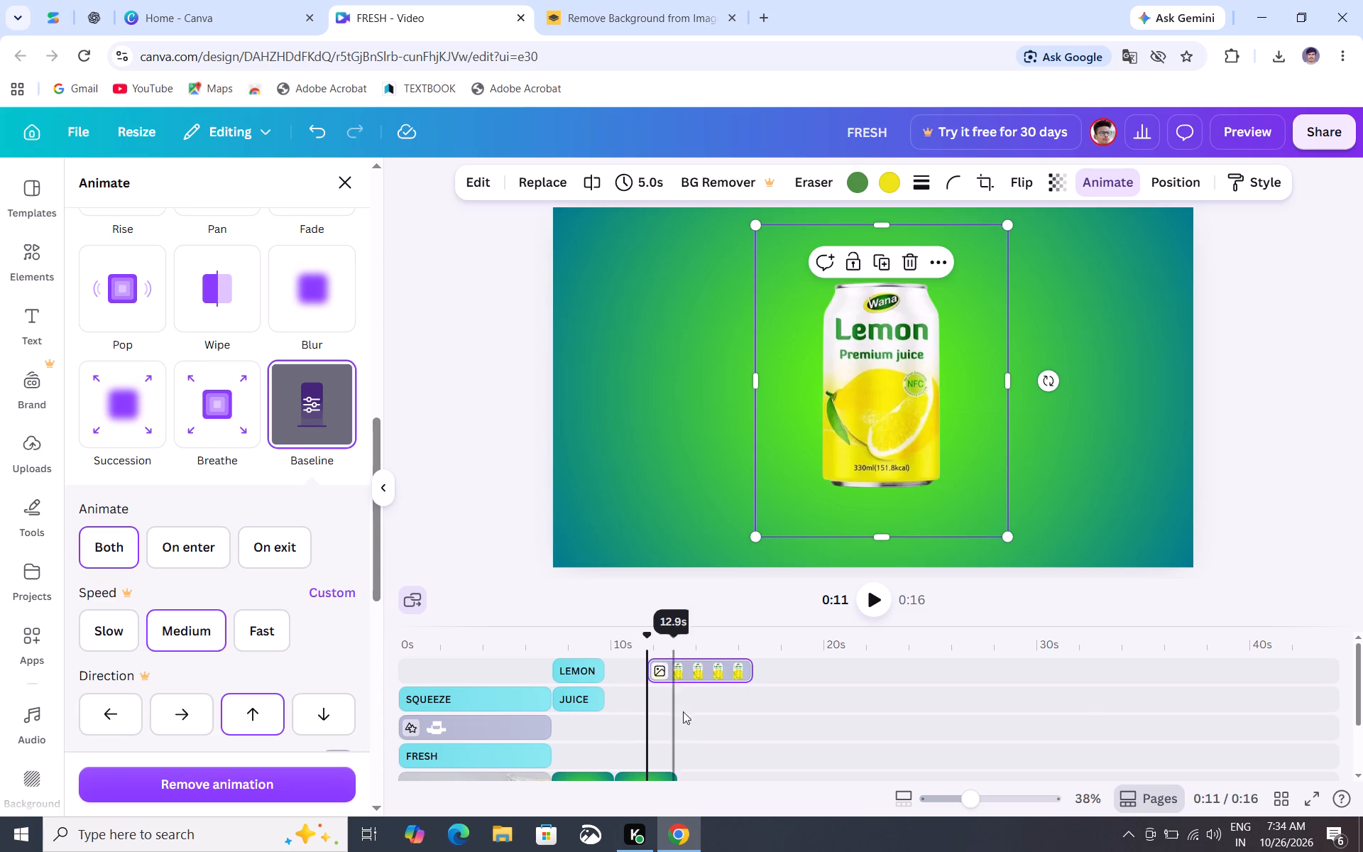
Set the lemon can image's timing to 2.5 s.
right_click(701, 668)
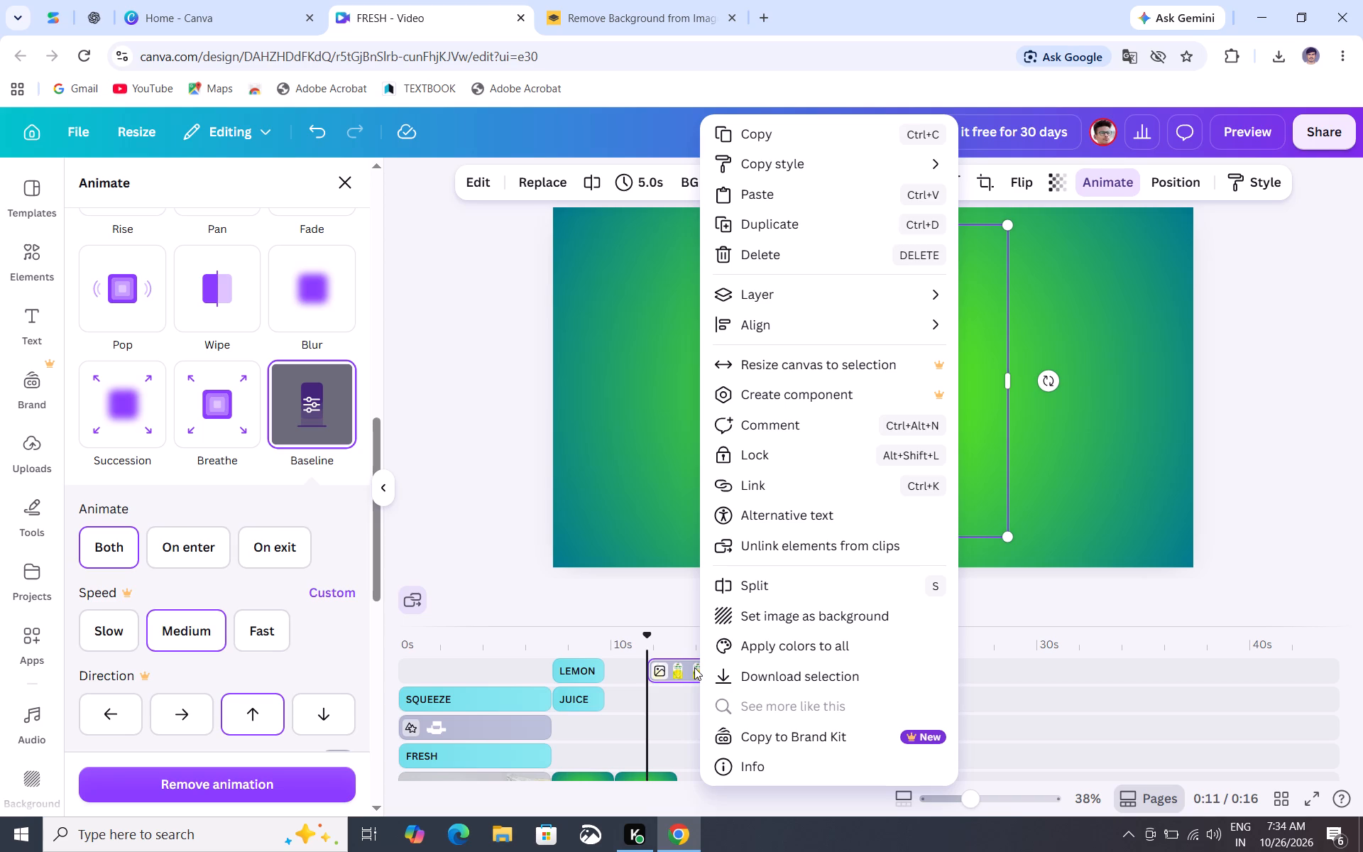
click(691, 667)
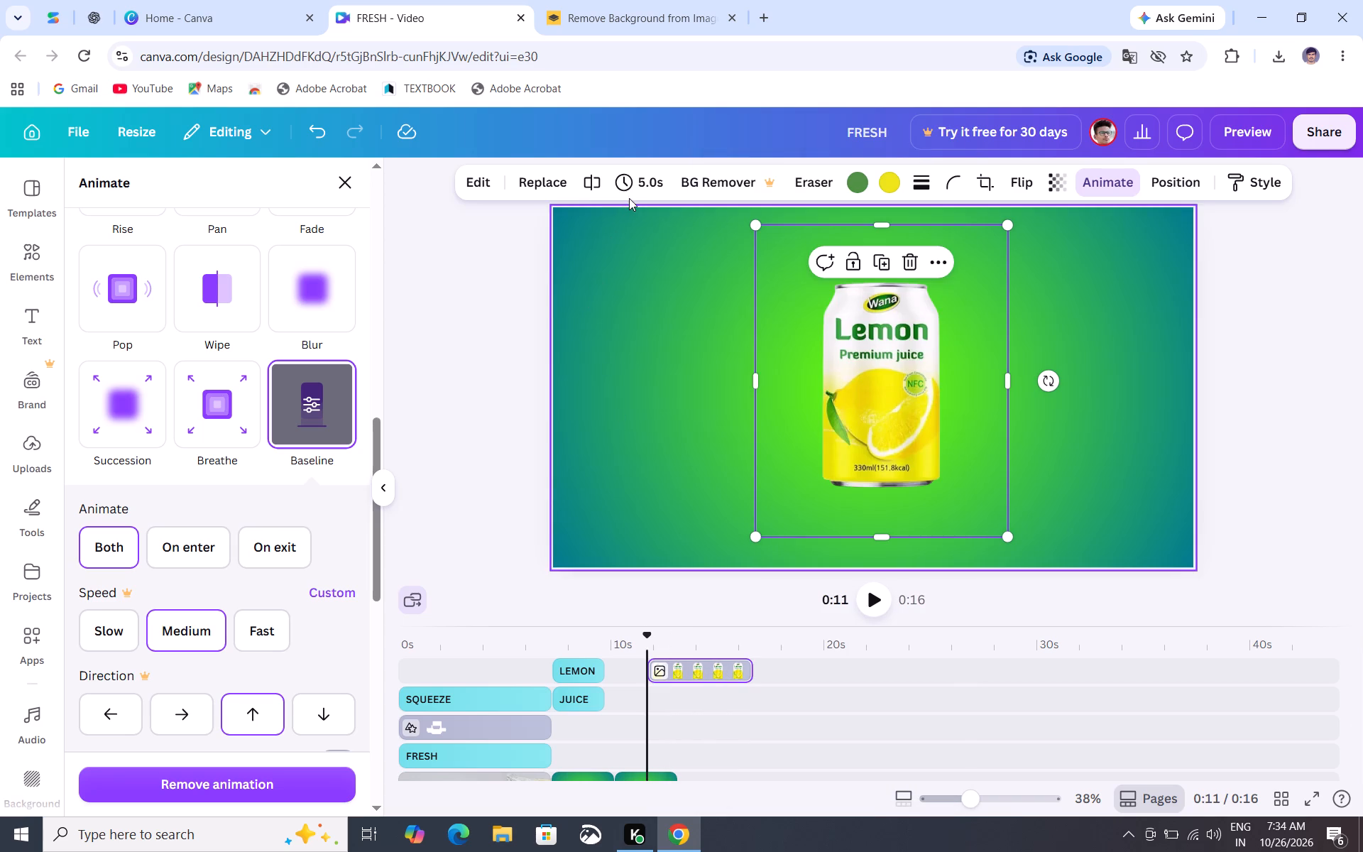
click(640, 184)
drag(552, 271, 551, 271)
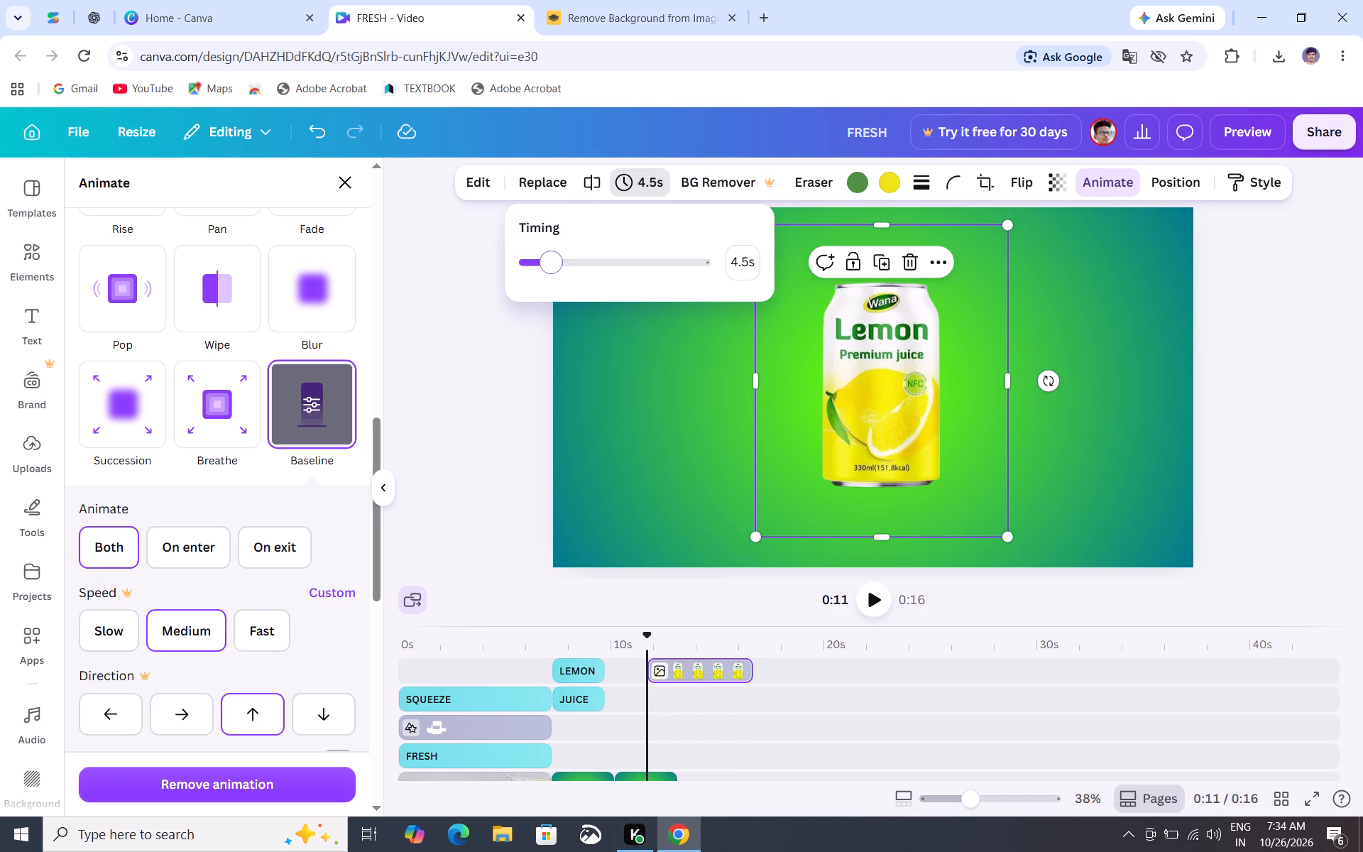
drag(551, 271, 541, 271)
drag(541, 271, 544, 271)
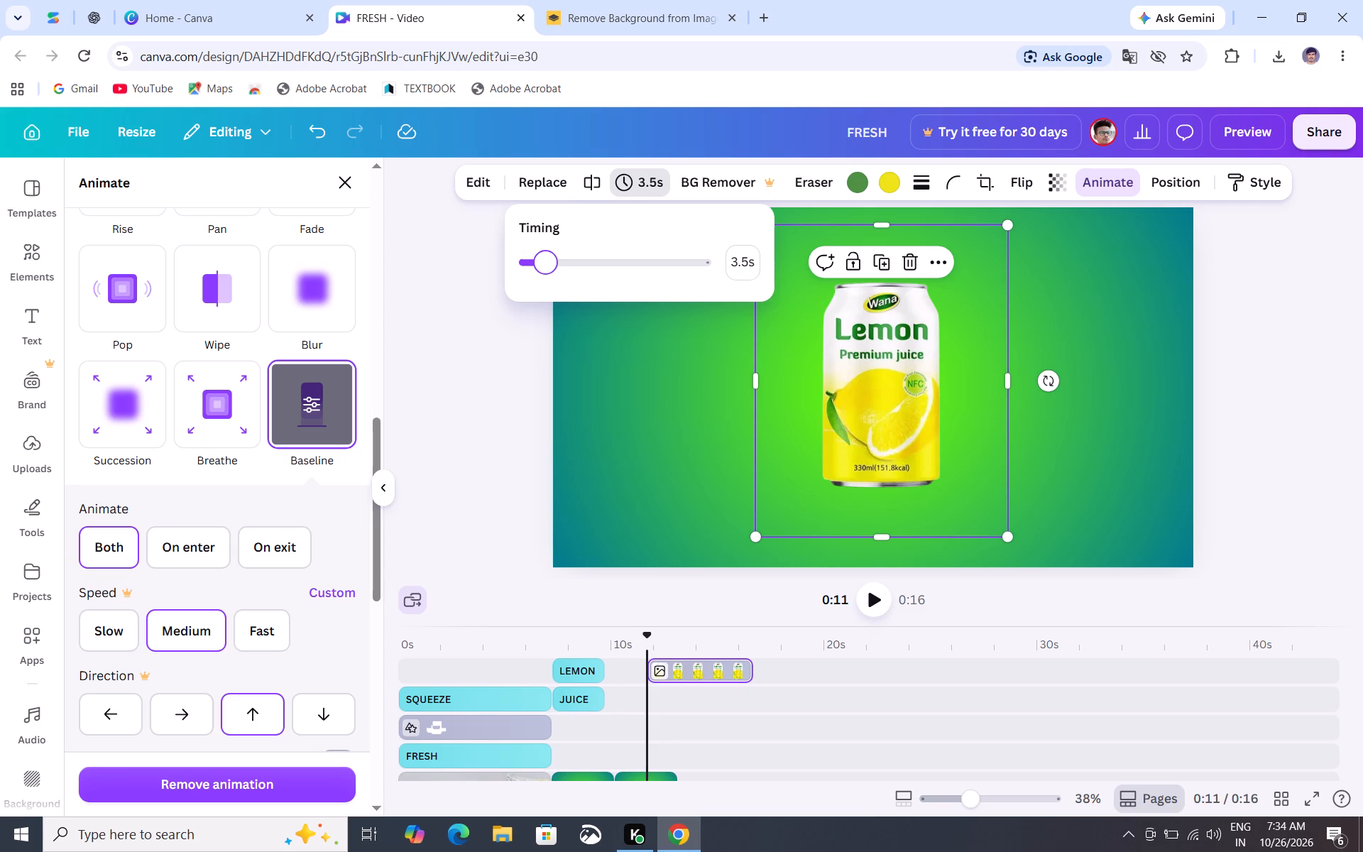
drag(544, 271, 540, 271)
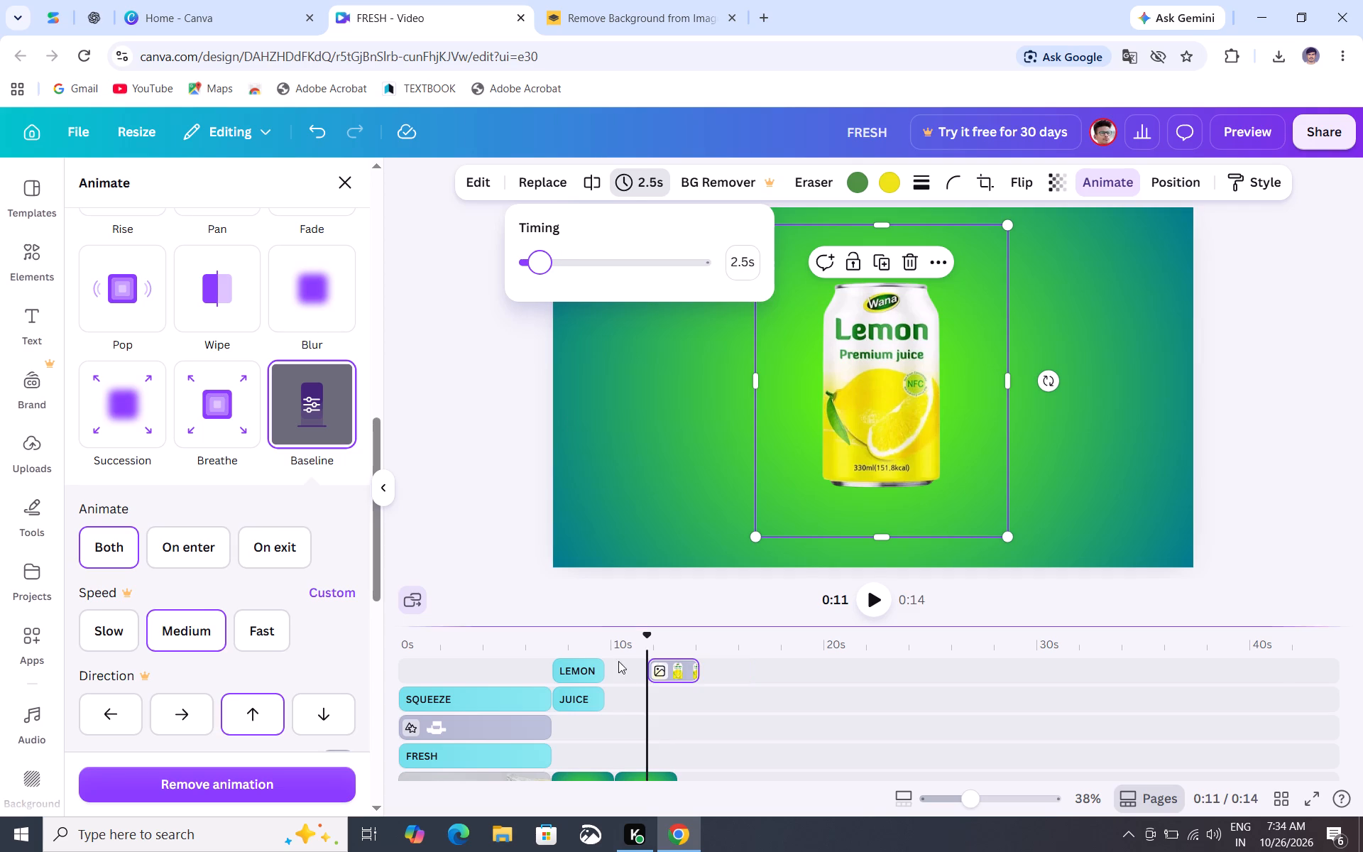
Play the video from 0:11 to preview the animated lemon can.
click(870, 601)
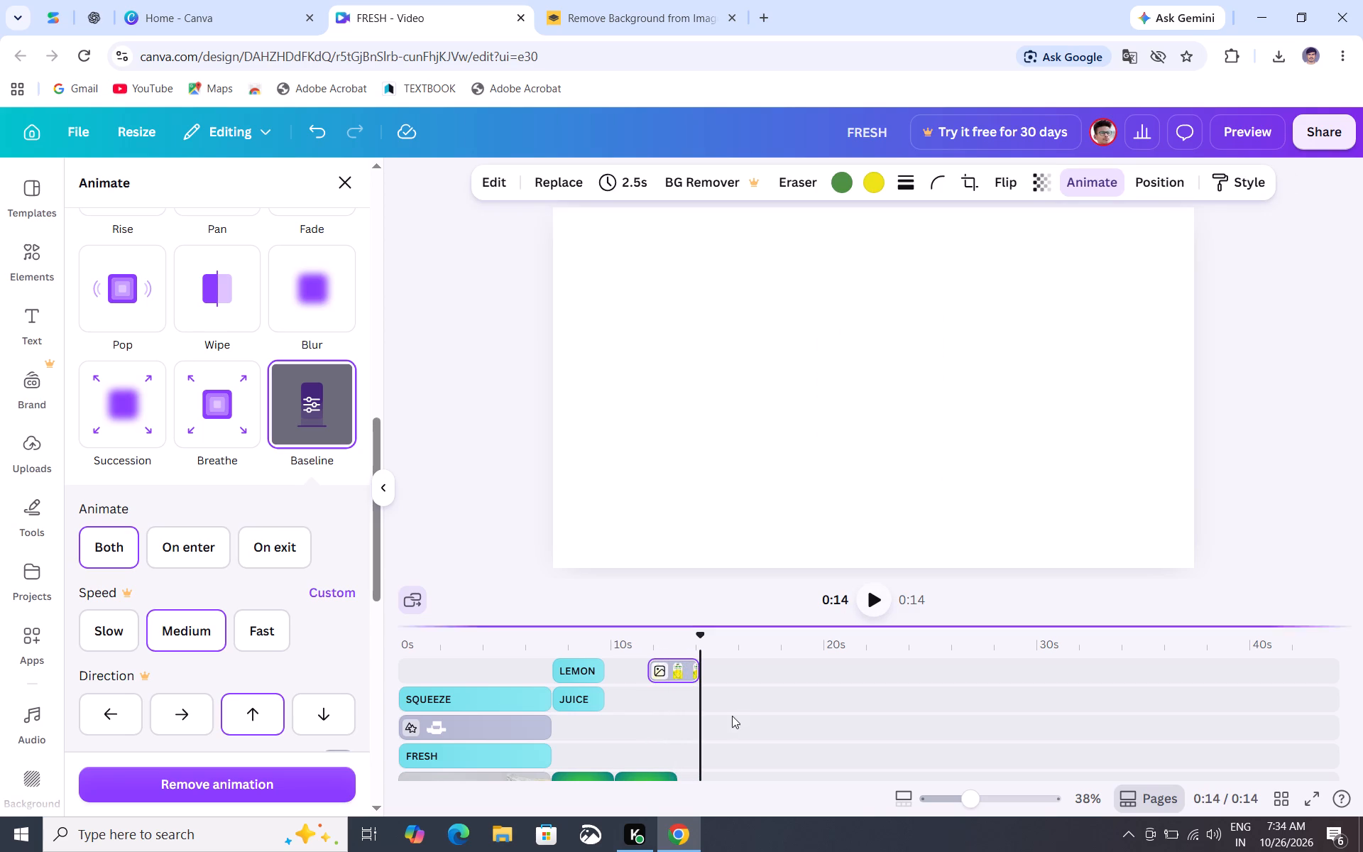
Move the lemon can clip earlier on the timeline so it starts with the last green page at about 10 s.
scroll(741, 713, down, 1)
scroll(714, 718, up, 1)
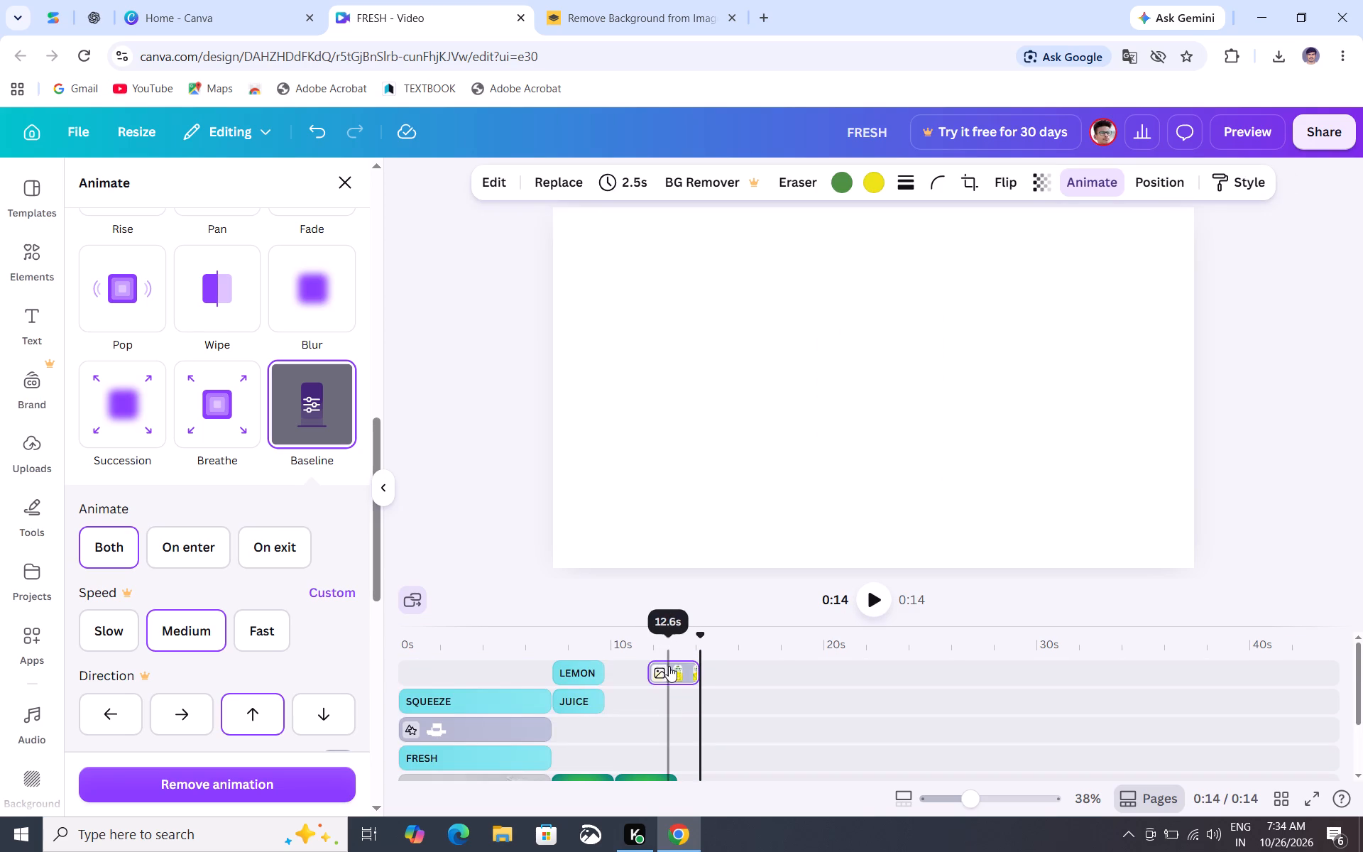
drag(669, 666, 646, 668)
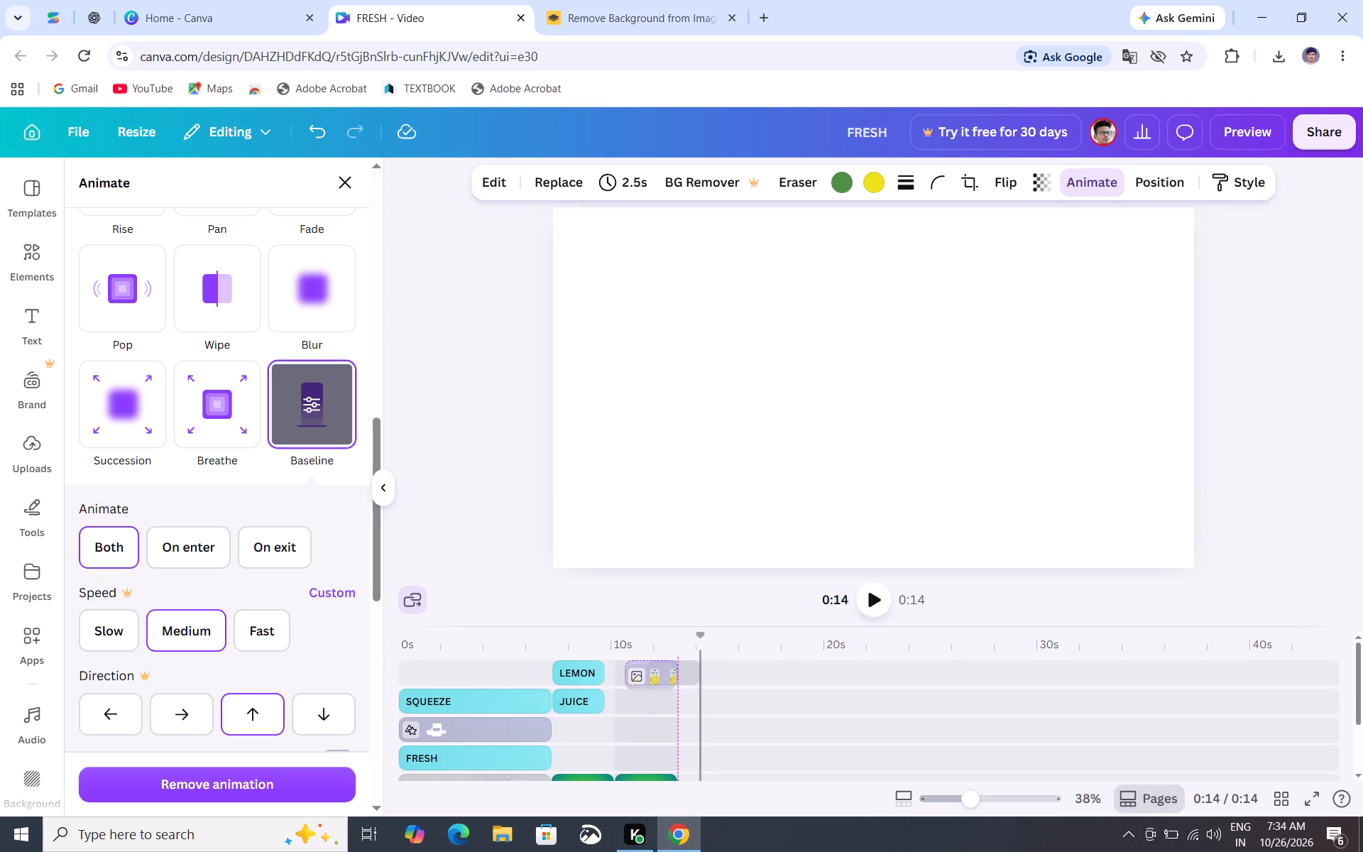
drag(646, 668, 645, 668)
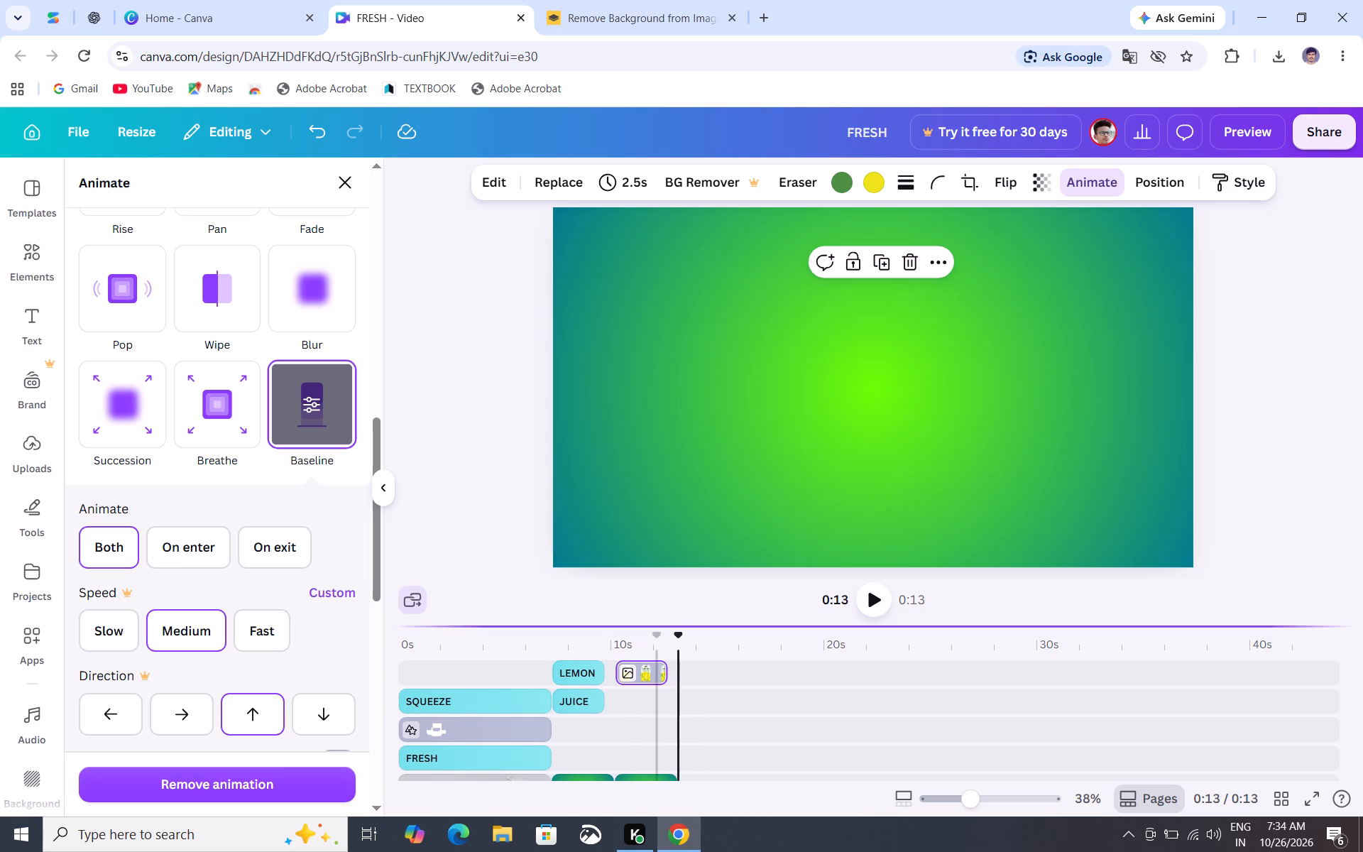
Play the video from 0:10 to preview the retimed lemon can clip.
drag(680, 634, 630, 643)
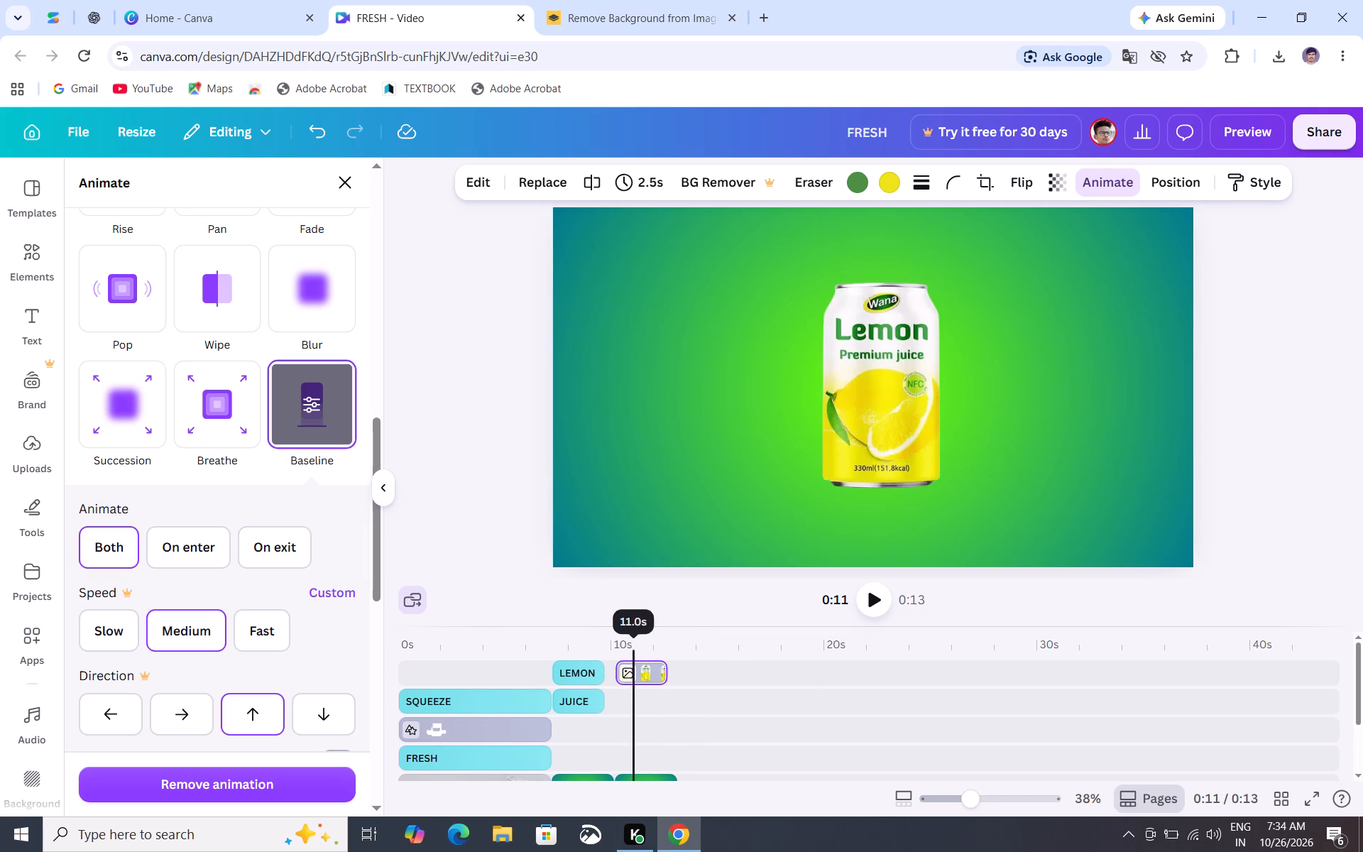
drag(630, 643, 619, 645)
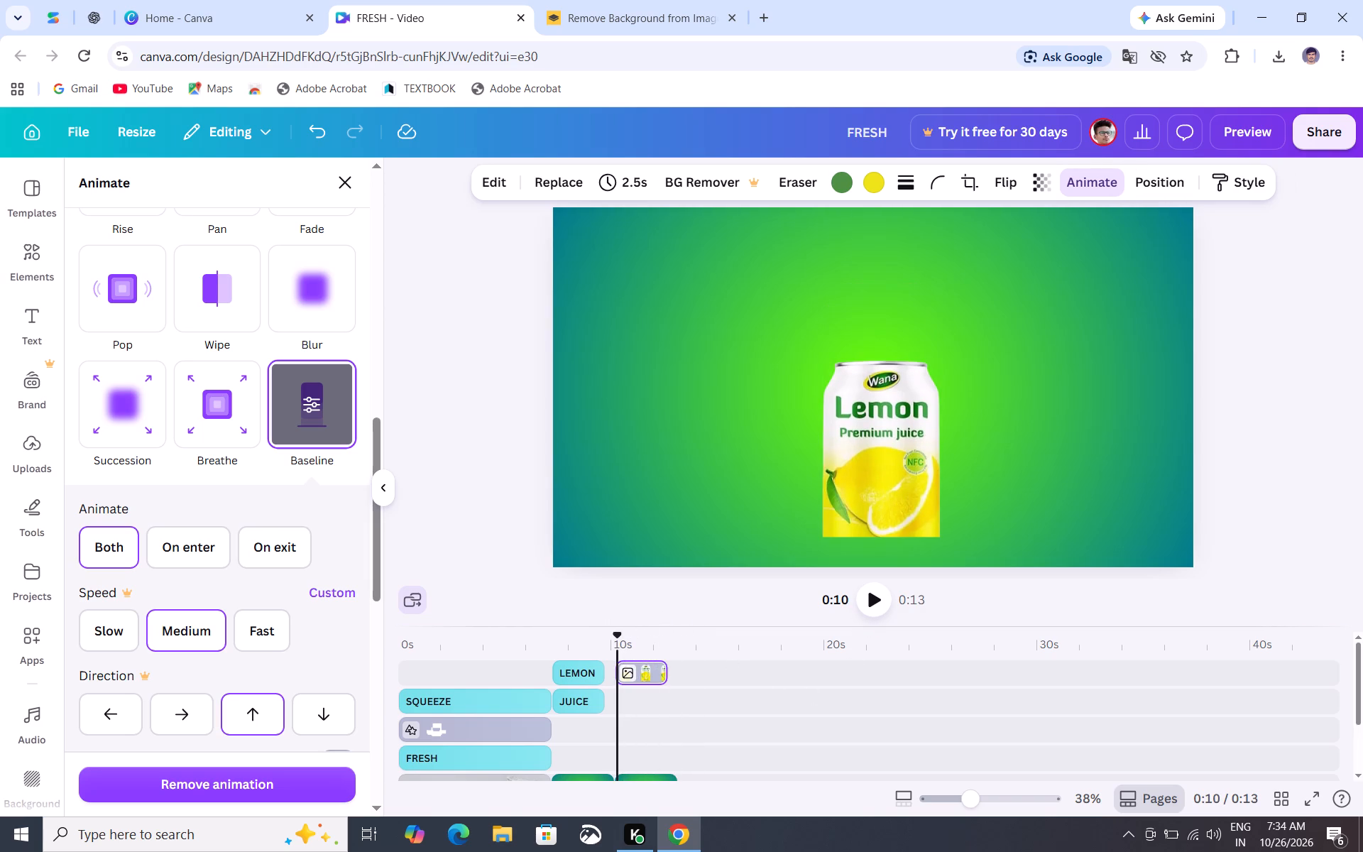
click(870, 603)
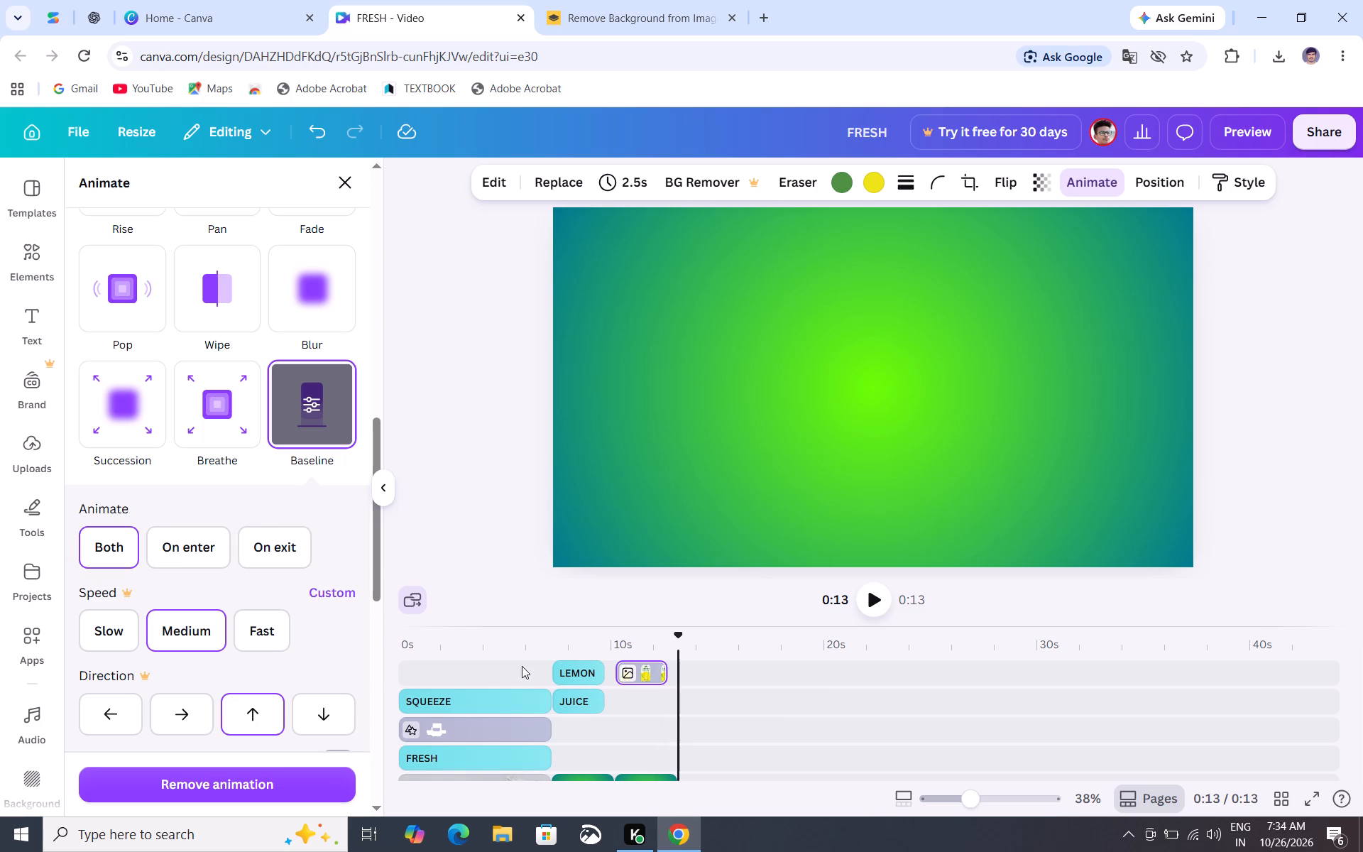
Change the lemon can's Baseline animation to run on enter only.
click(186, 550)
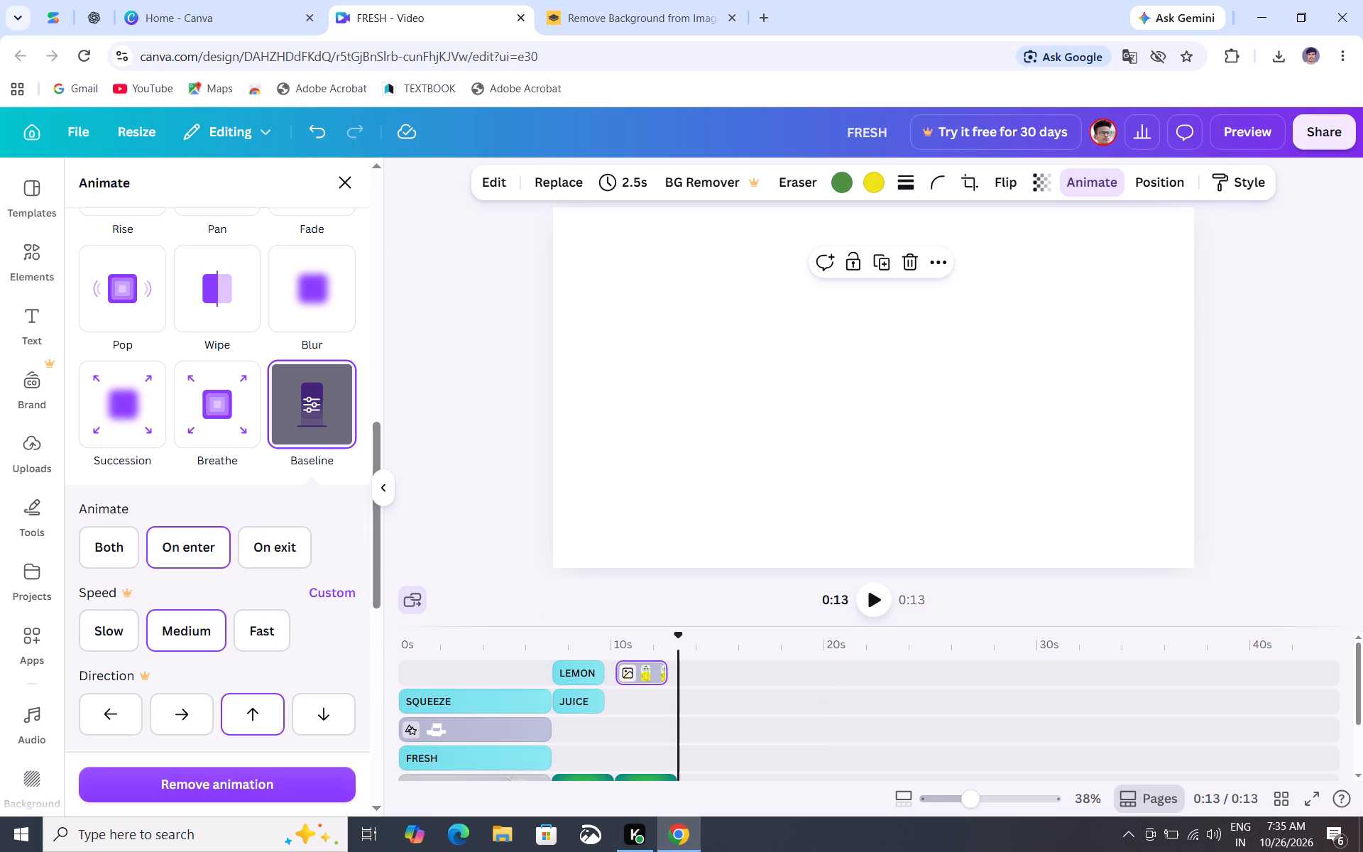
Play the video from about 9.4 s and again from 0:07 to review the transition from the LEMON JUICE text to the can.
drag(682, 634, 599, 647)
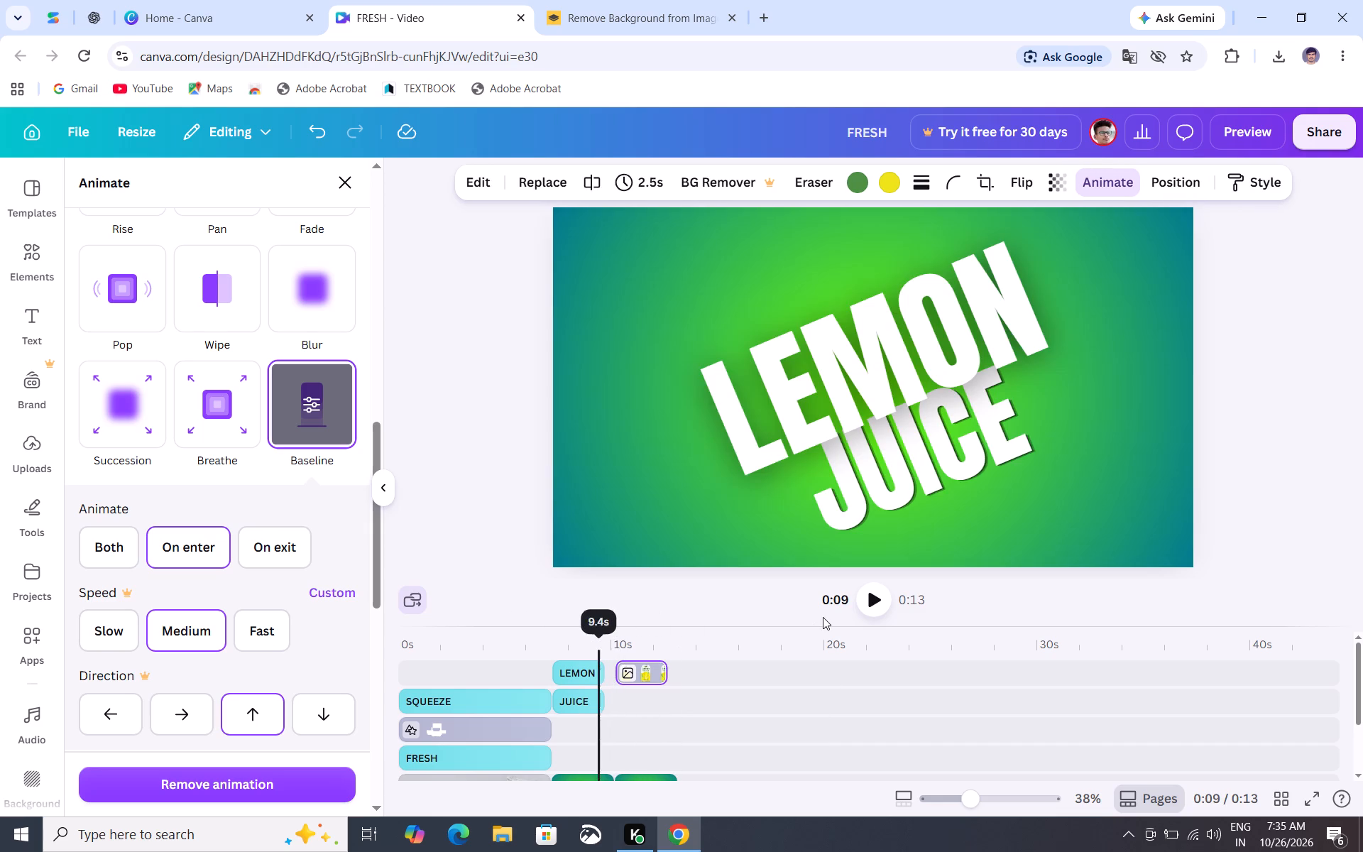
click(865, 601)
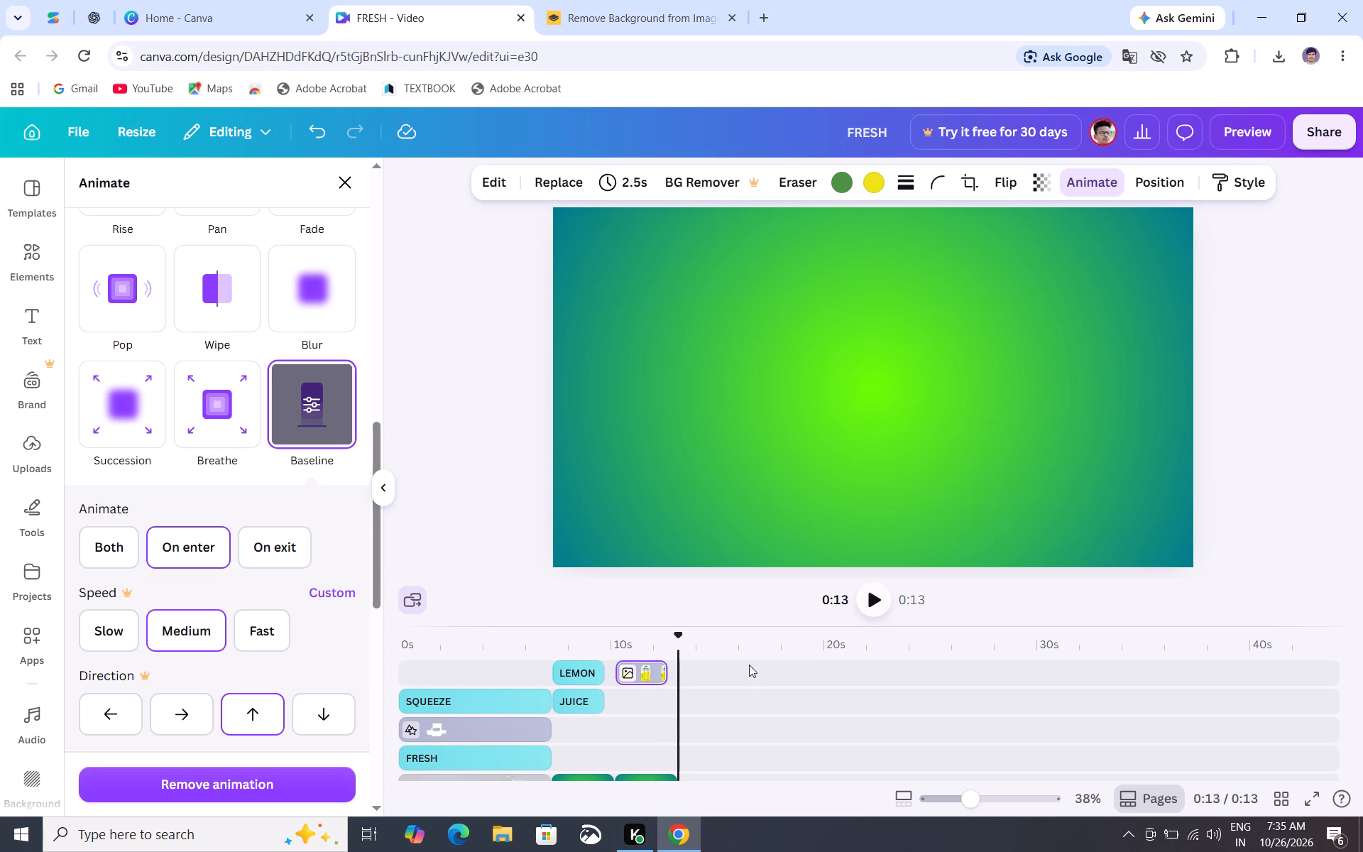
scroll(741, 672, down, 1)
scroll(680, 680, up, 1)
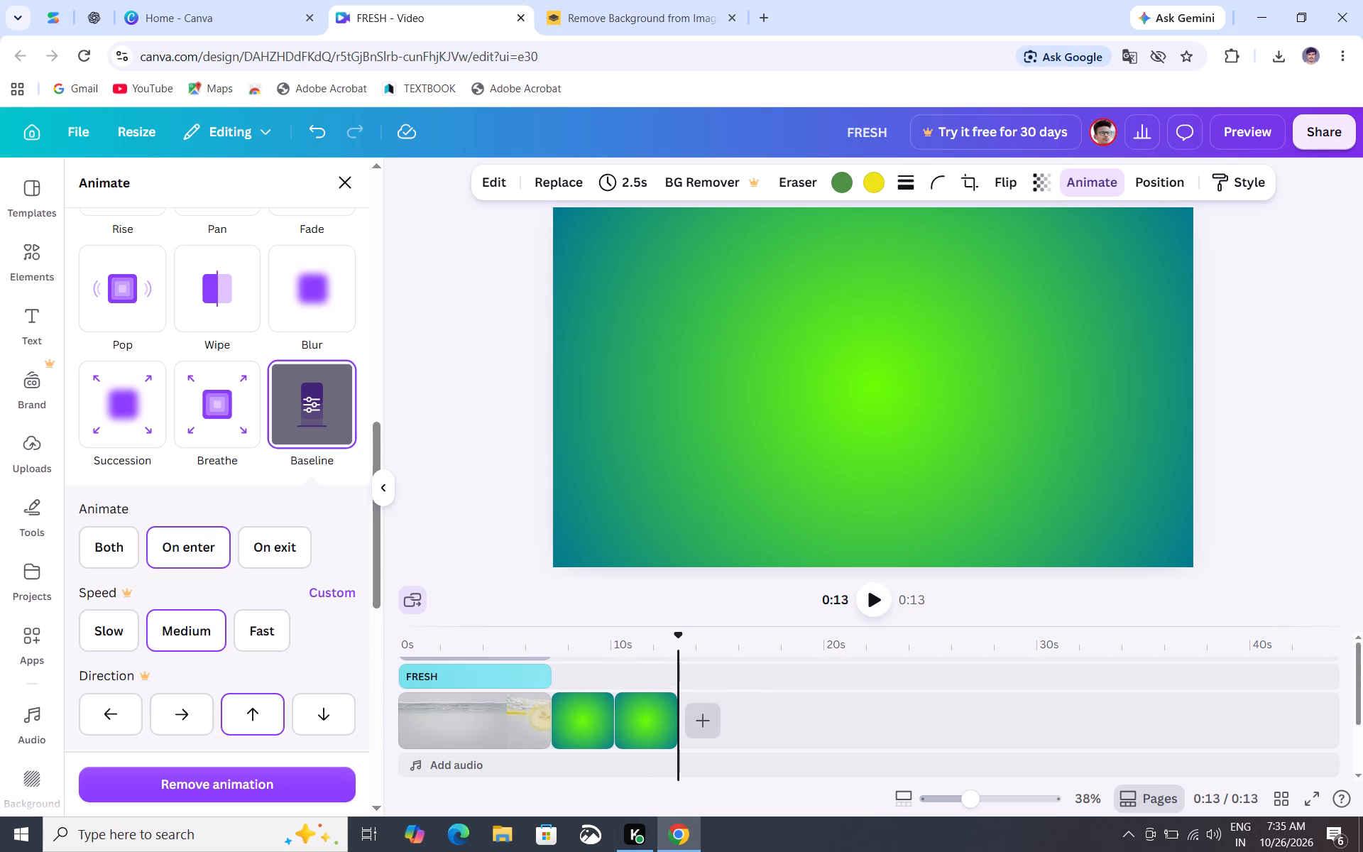
click(566, 656)
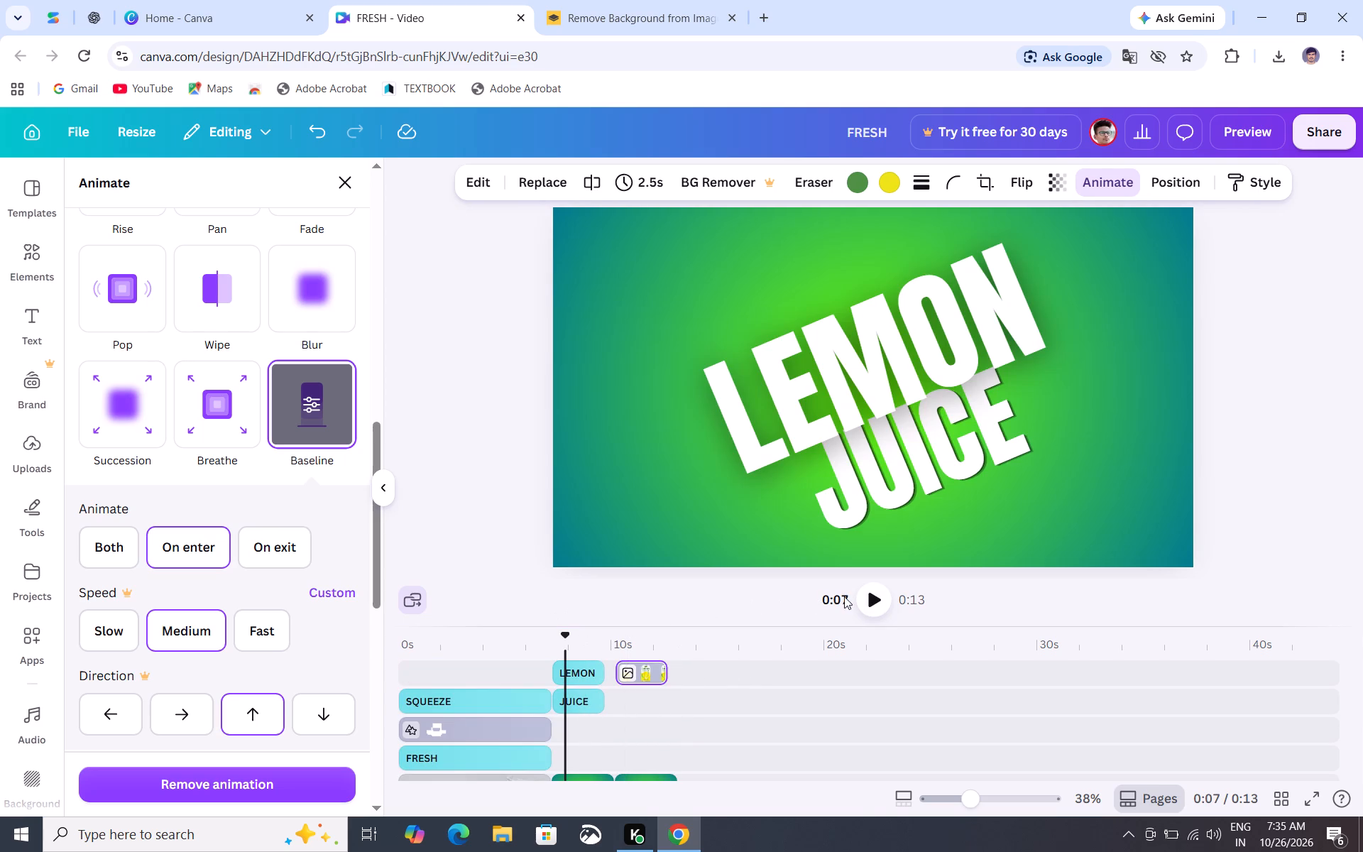
click(872, 594)
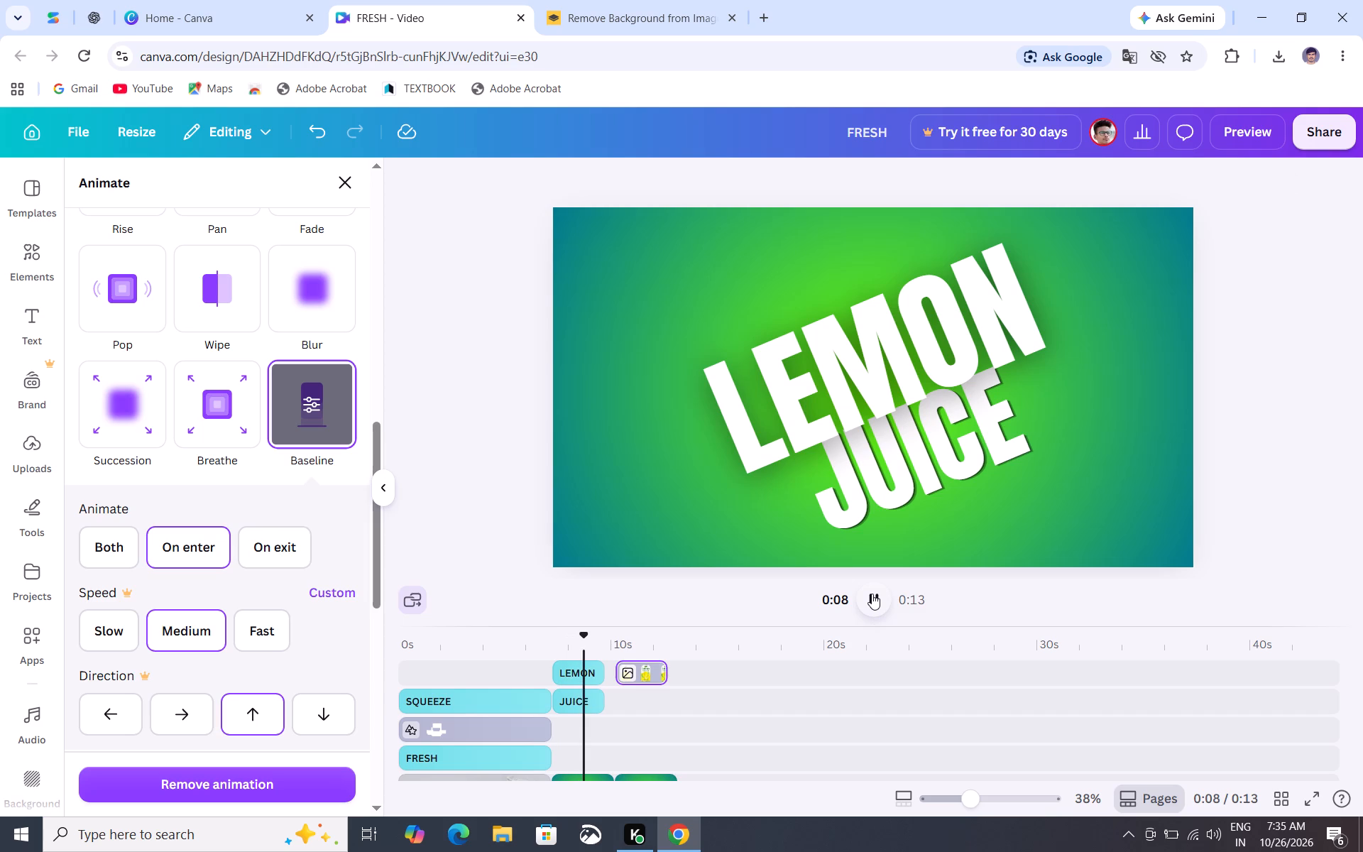
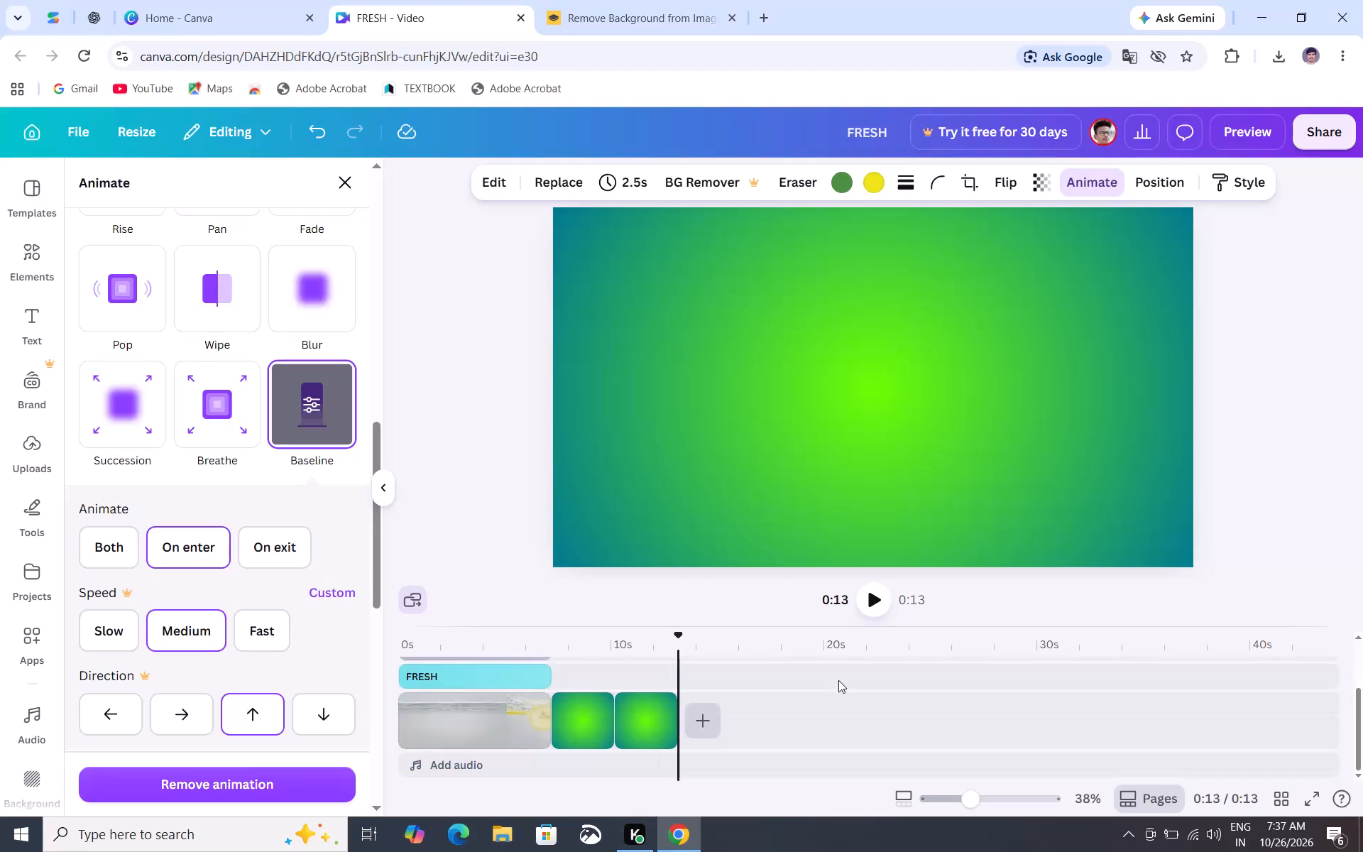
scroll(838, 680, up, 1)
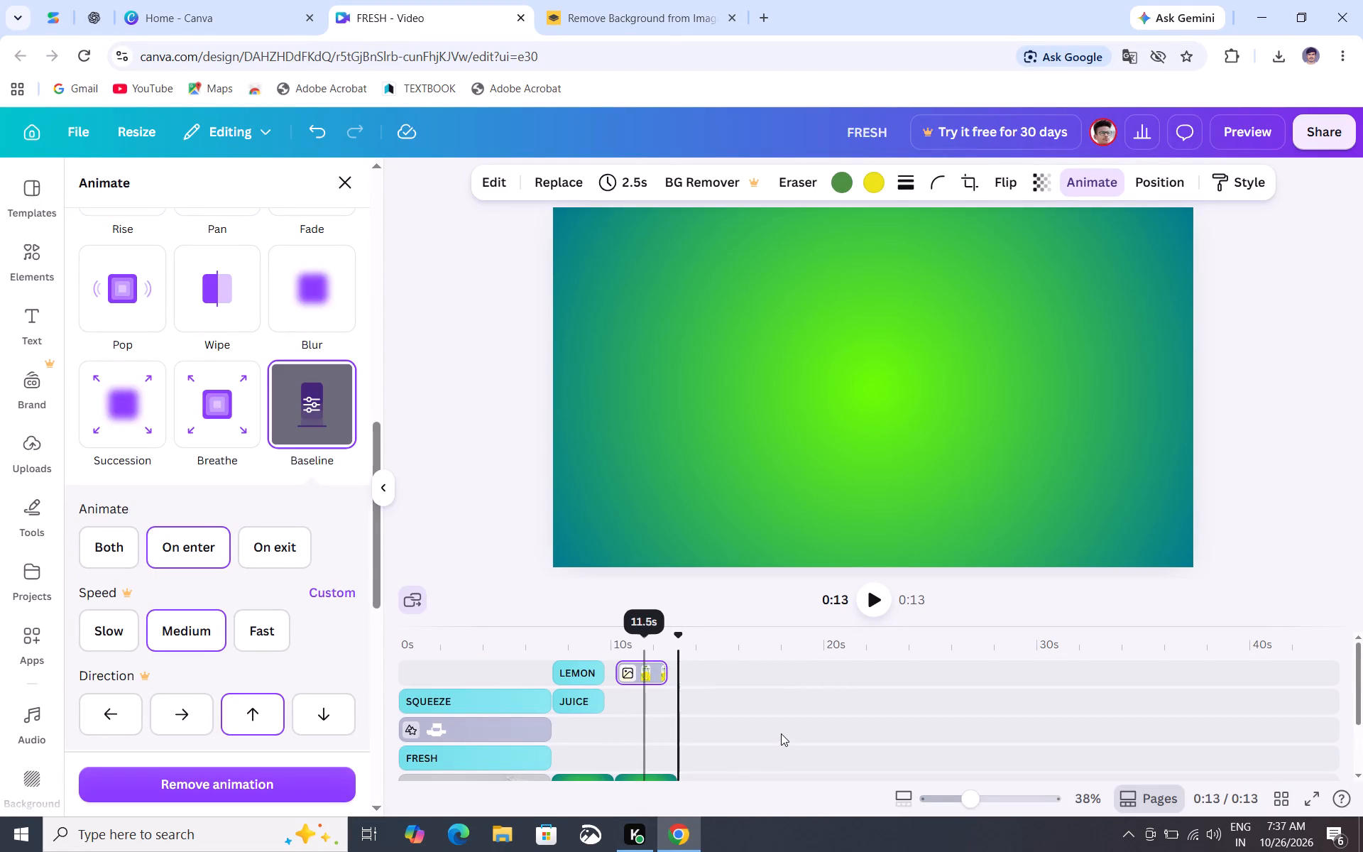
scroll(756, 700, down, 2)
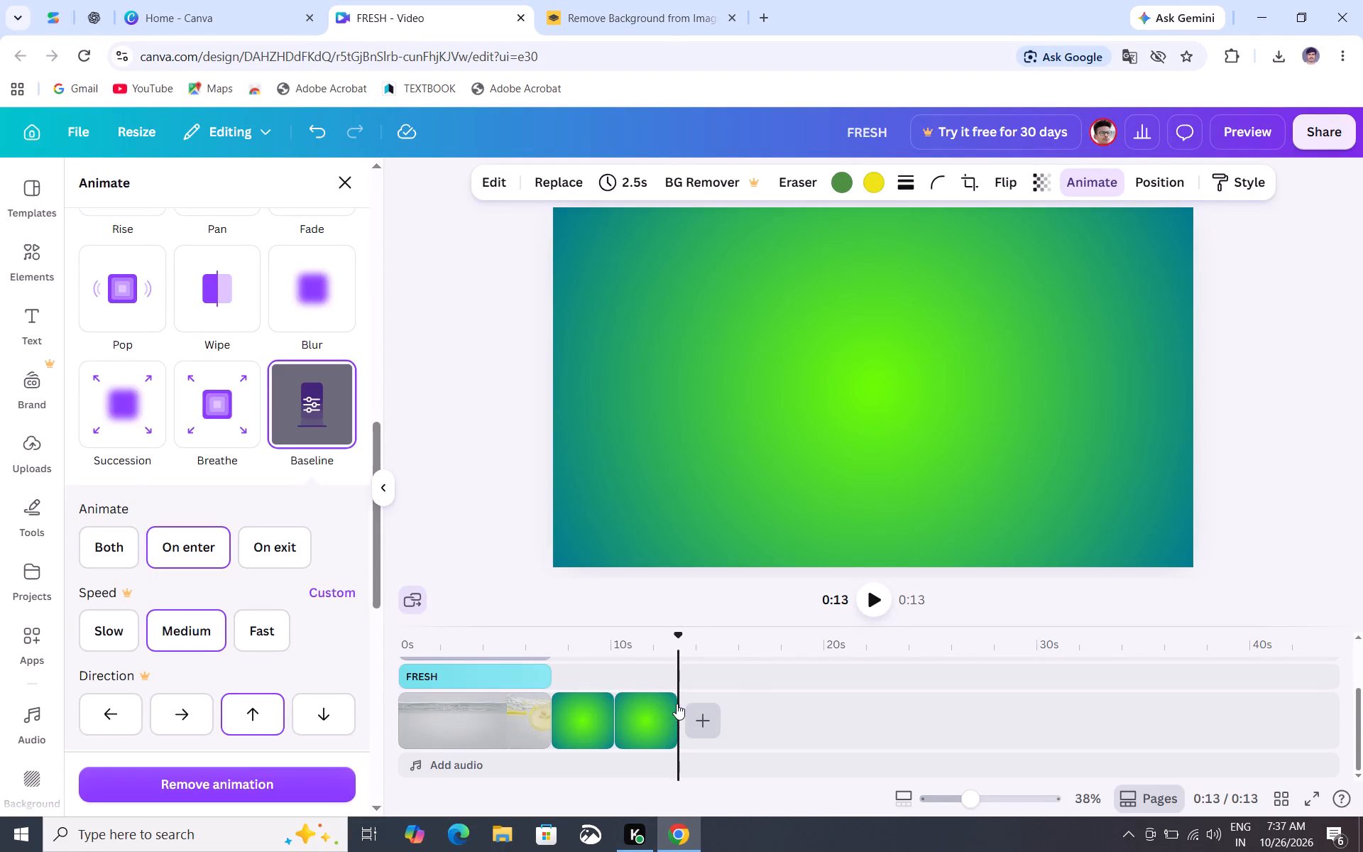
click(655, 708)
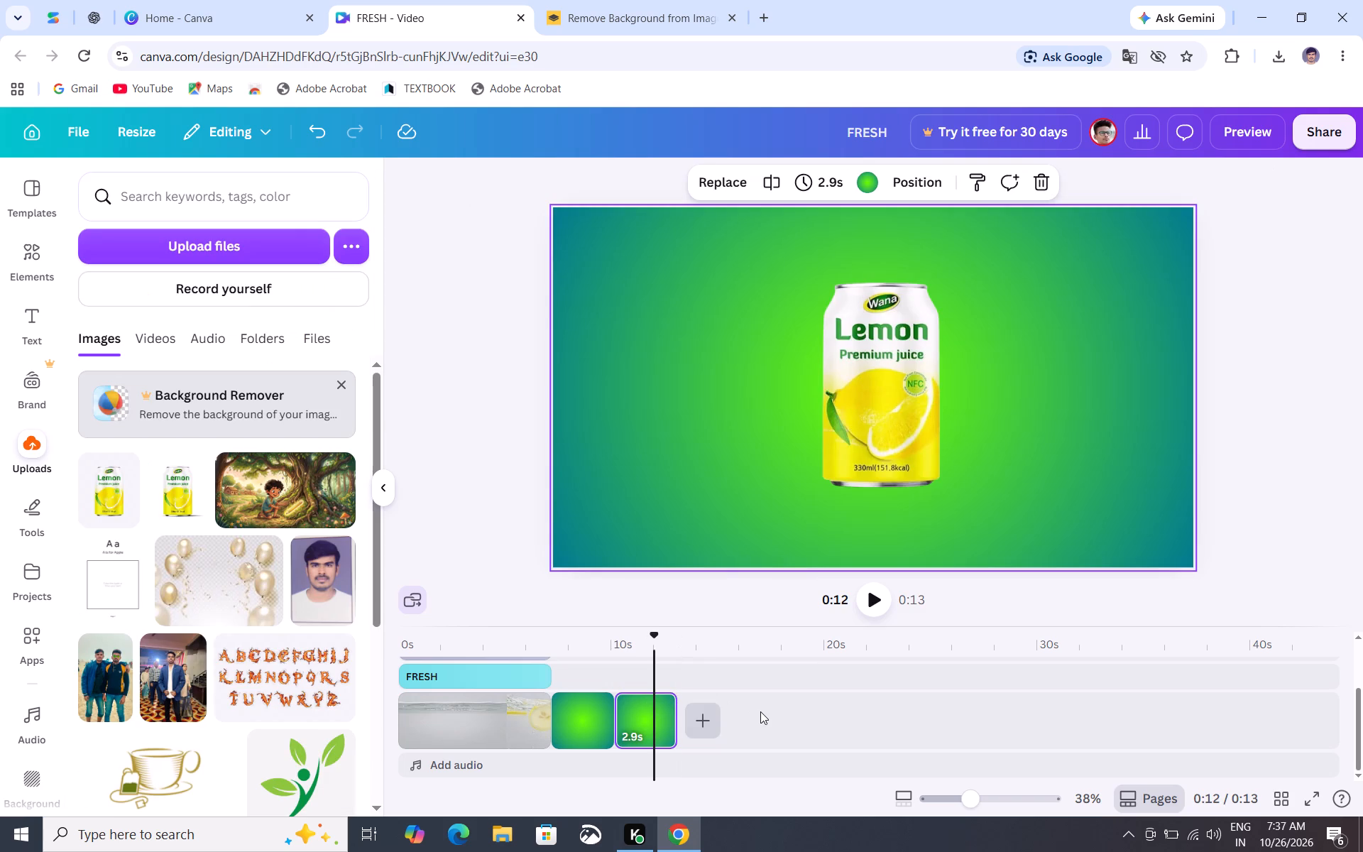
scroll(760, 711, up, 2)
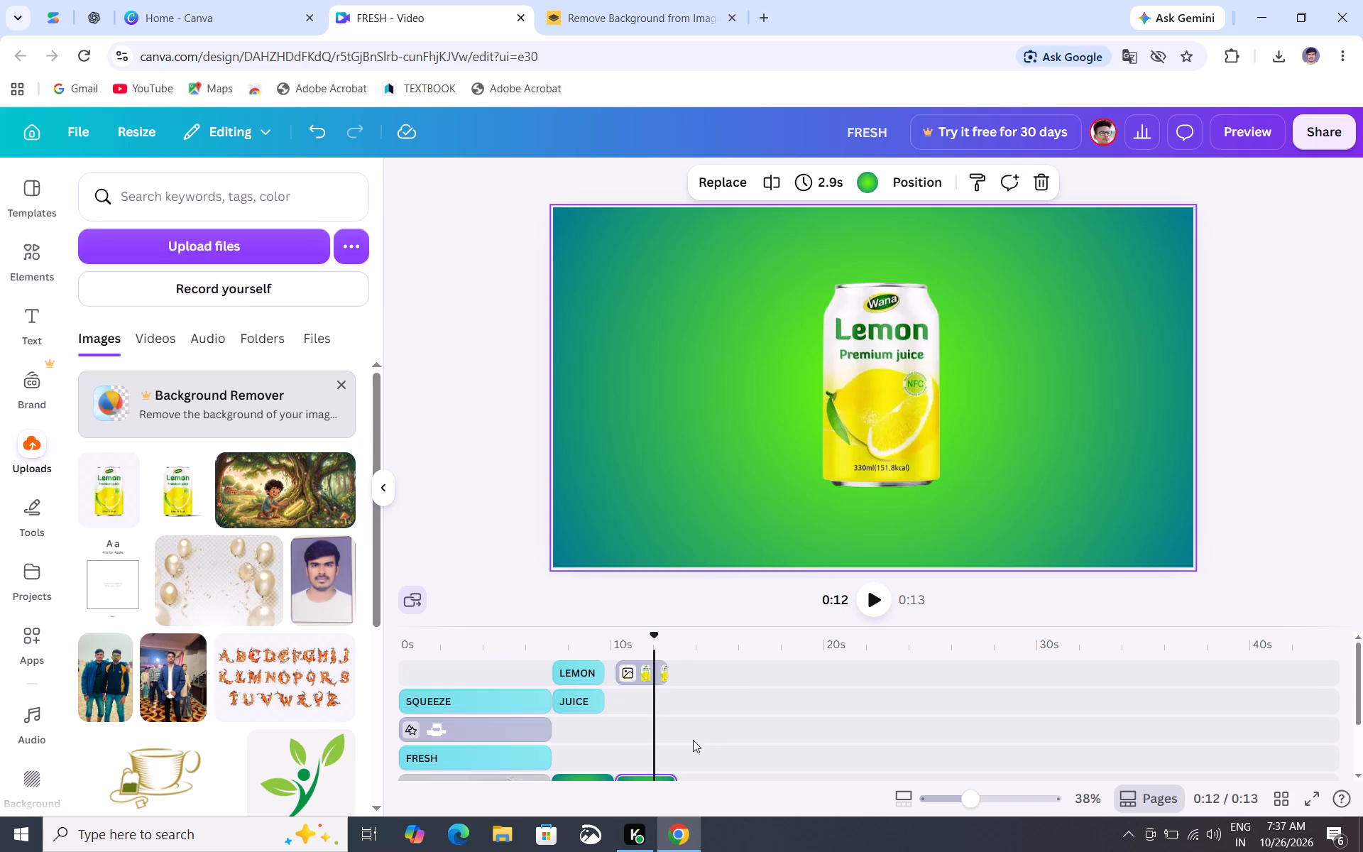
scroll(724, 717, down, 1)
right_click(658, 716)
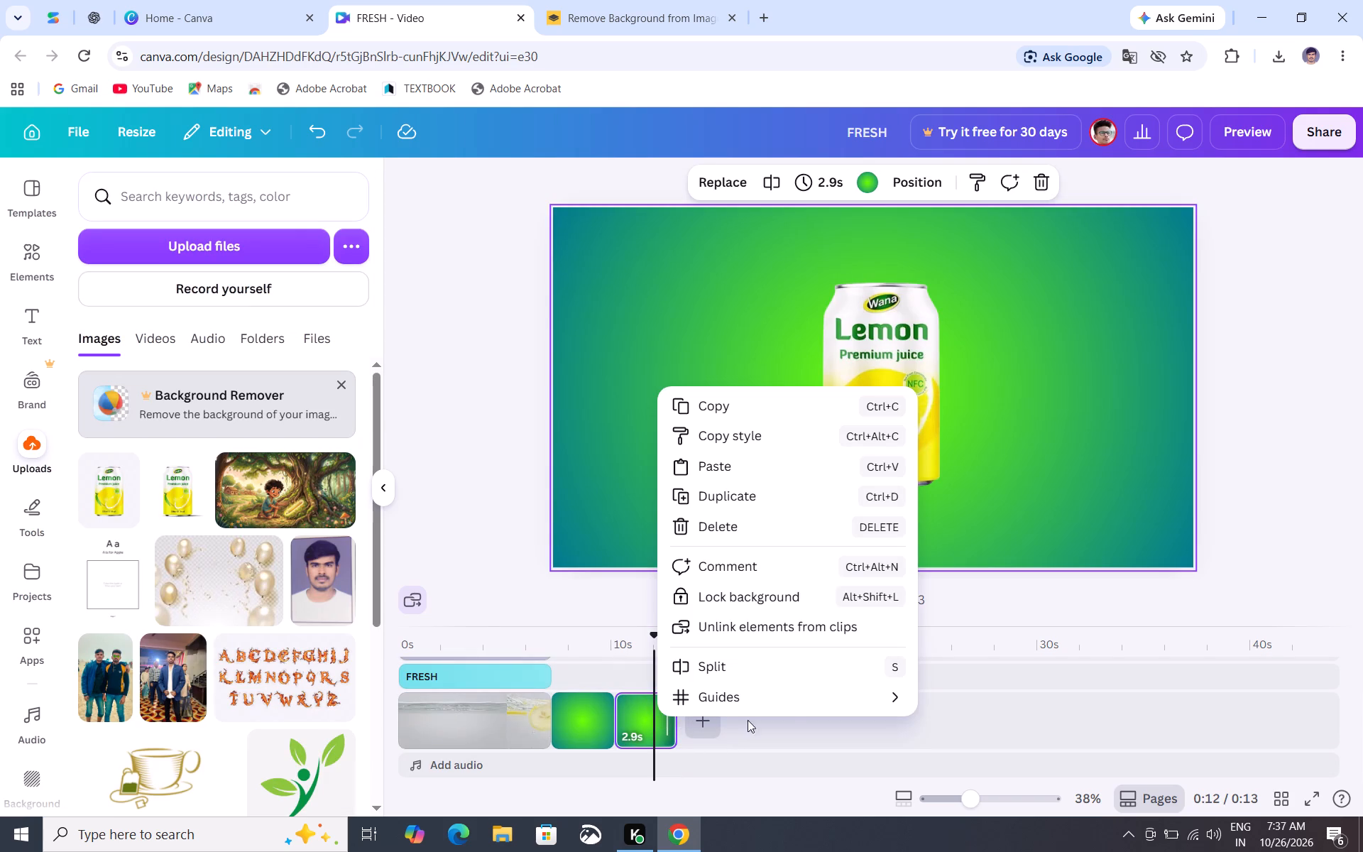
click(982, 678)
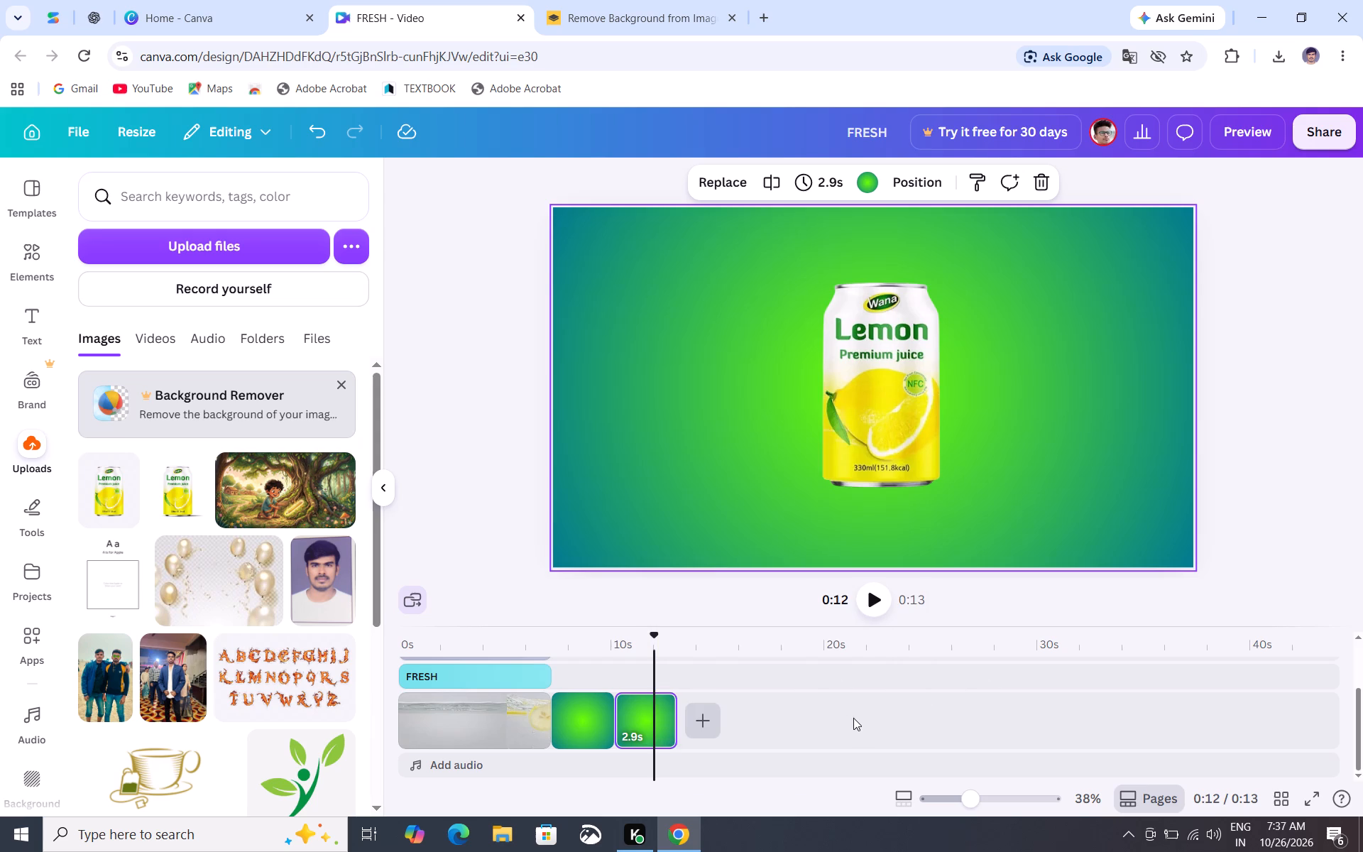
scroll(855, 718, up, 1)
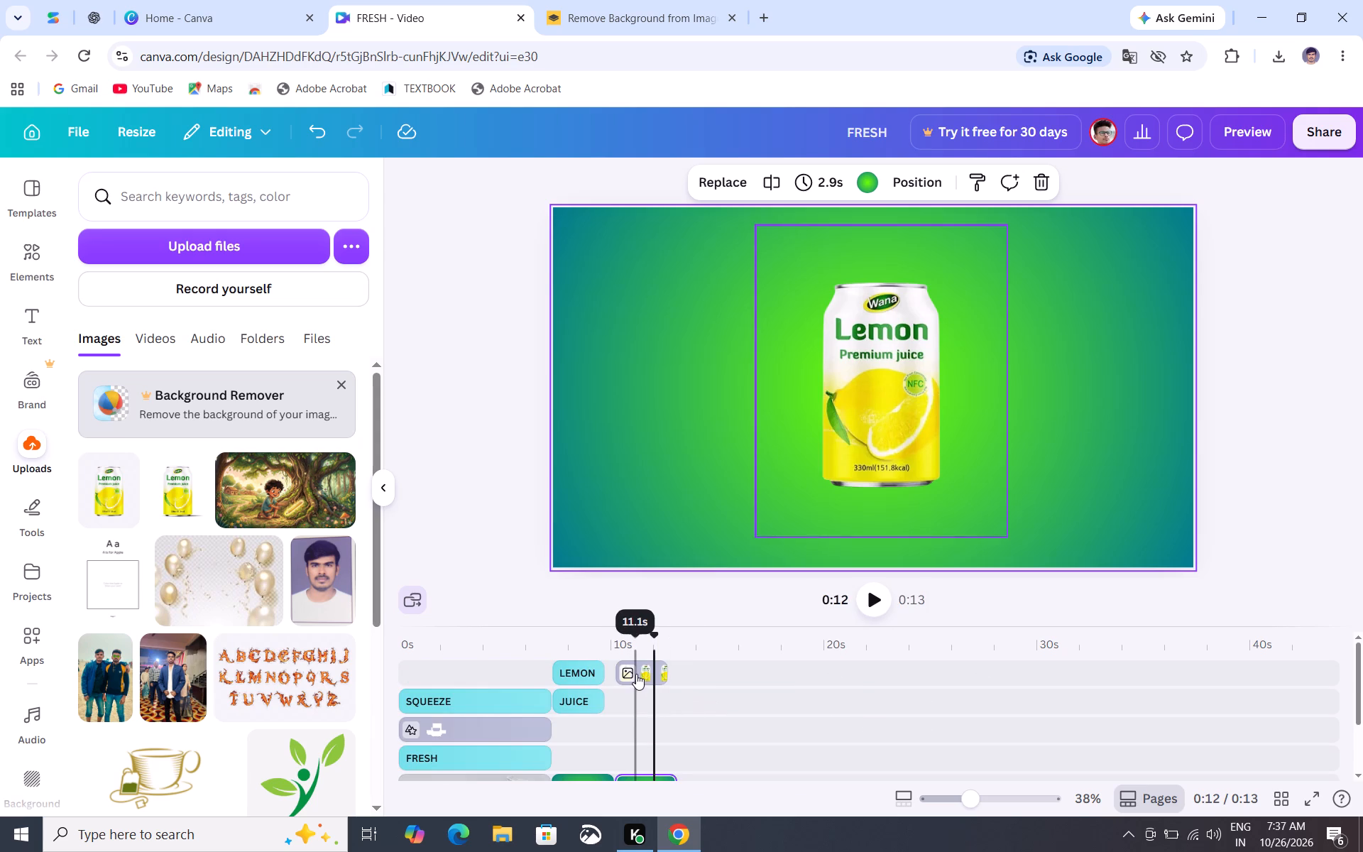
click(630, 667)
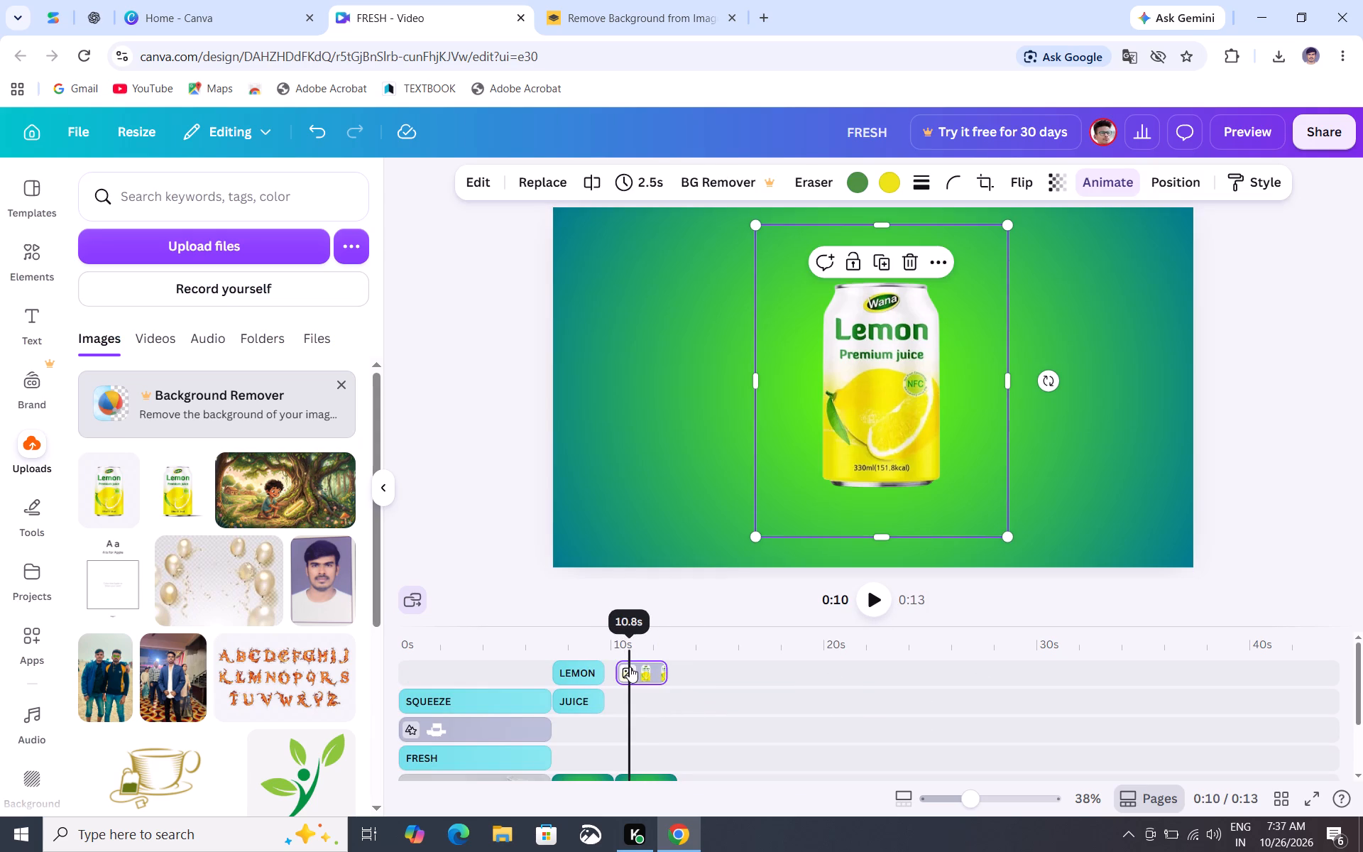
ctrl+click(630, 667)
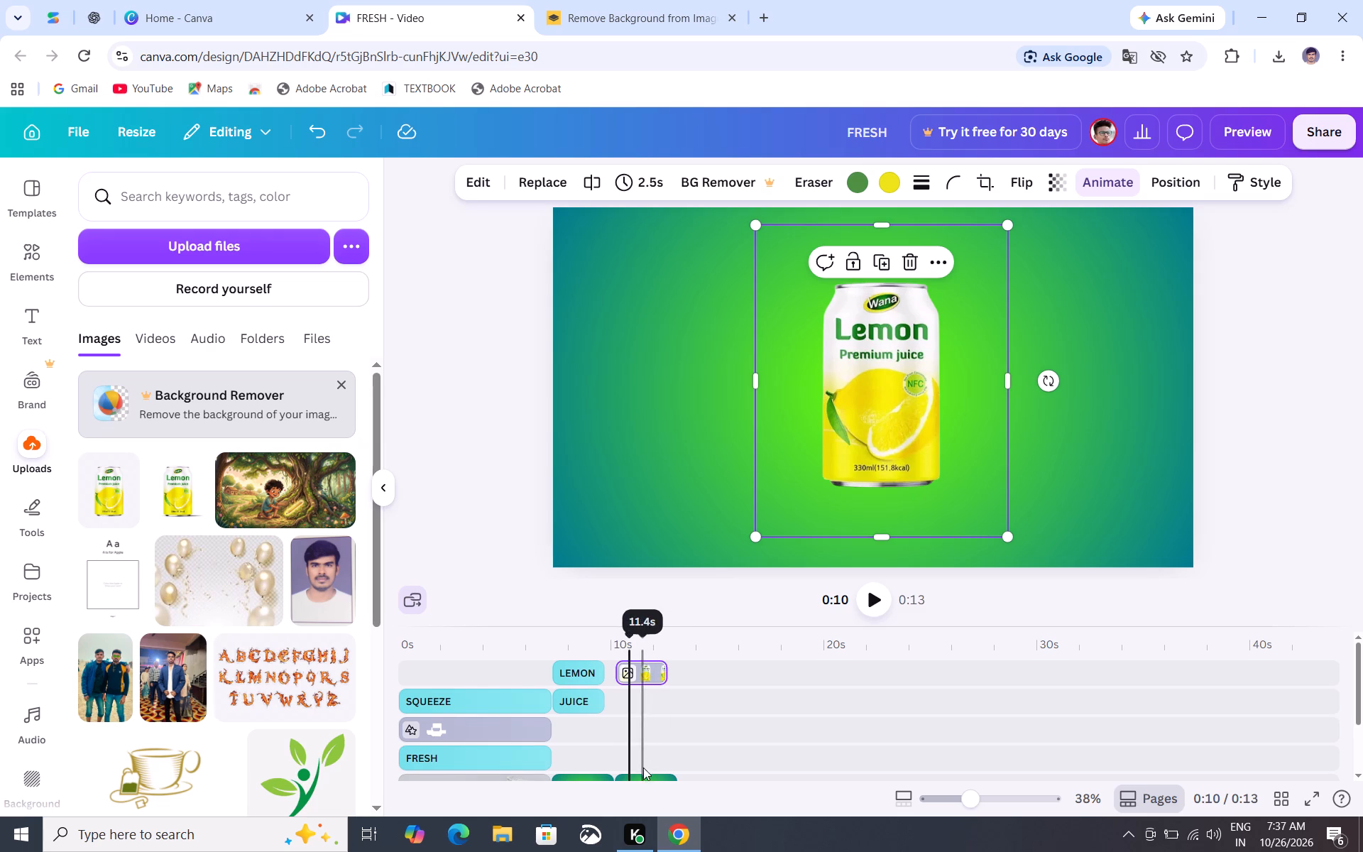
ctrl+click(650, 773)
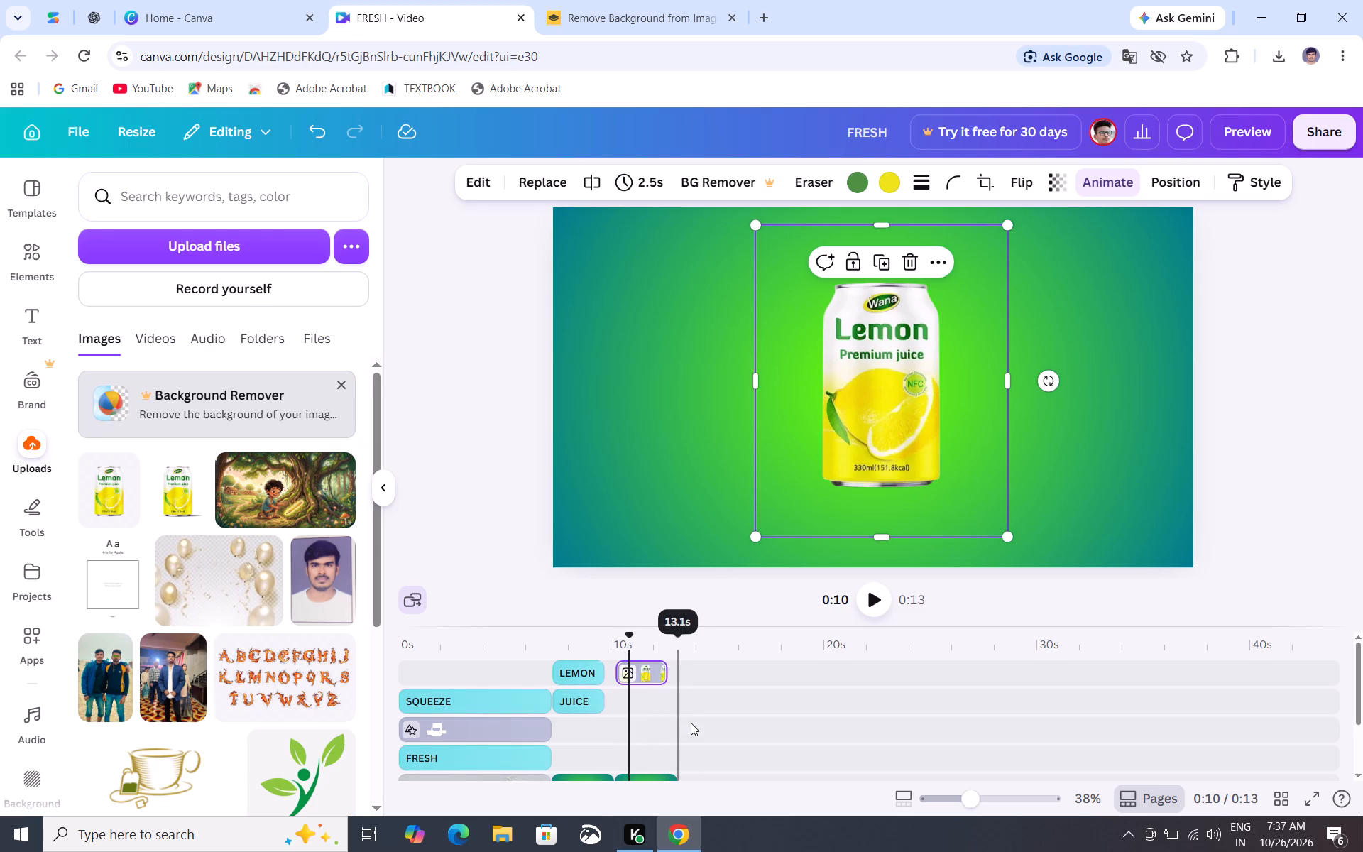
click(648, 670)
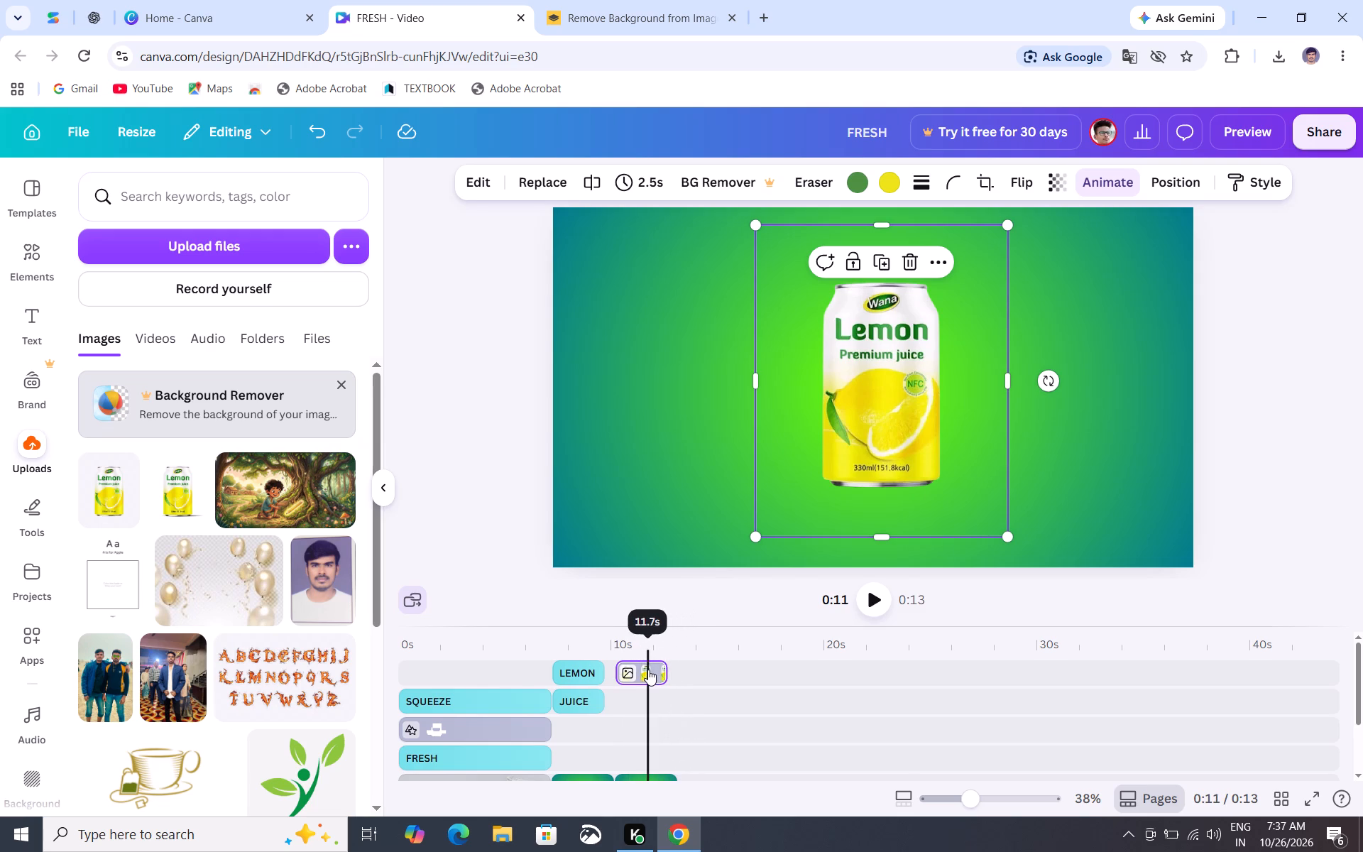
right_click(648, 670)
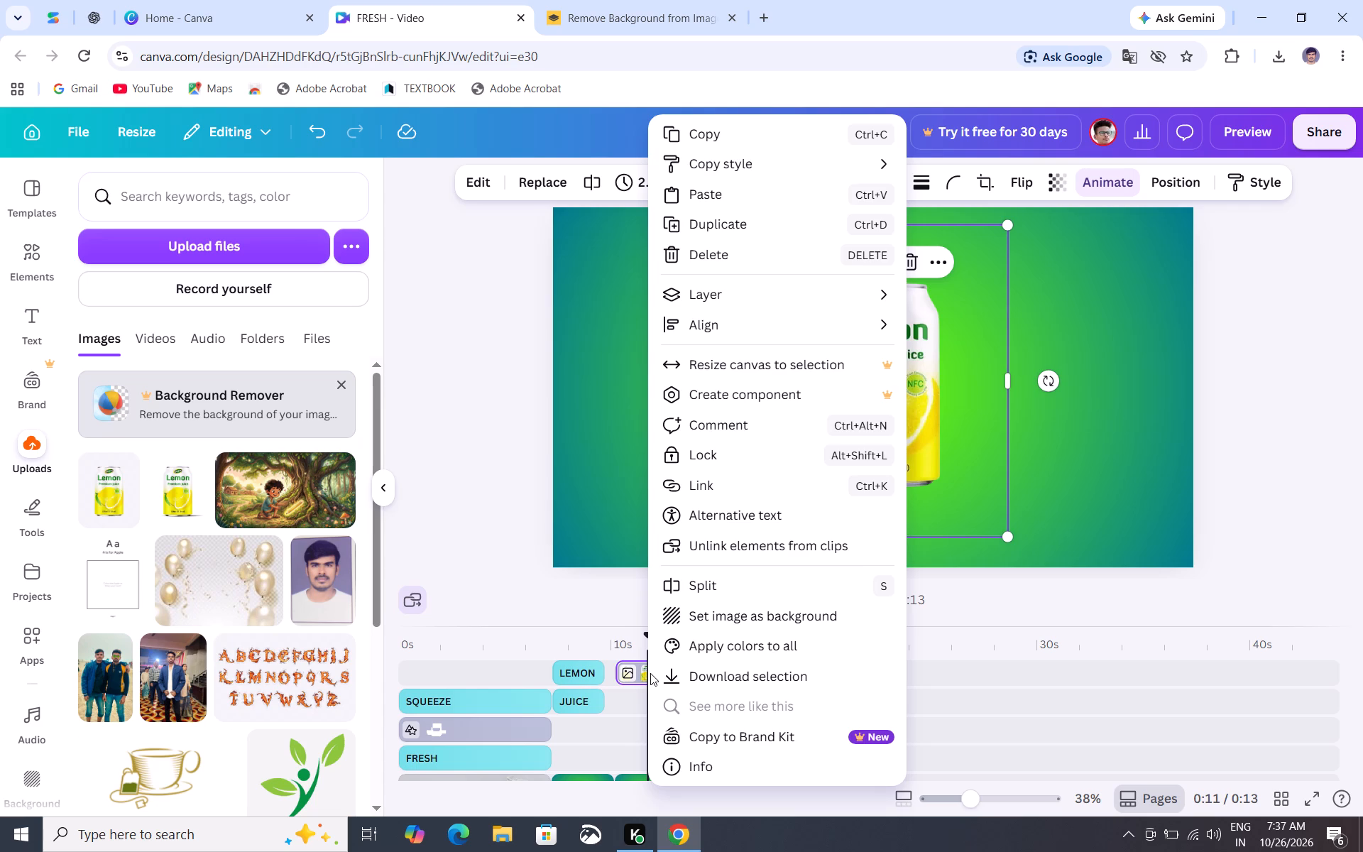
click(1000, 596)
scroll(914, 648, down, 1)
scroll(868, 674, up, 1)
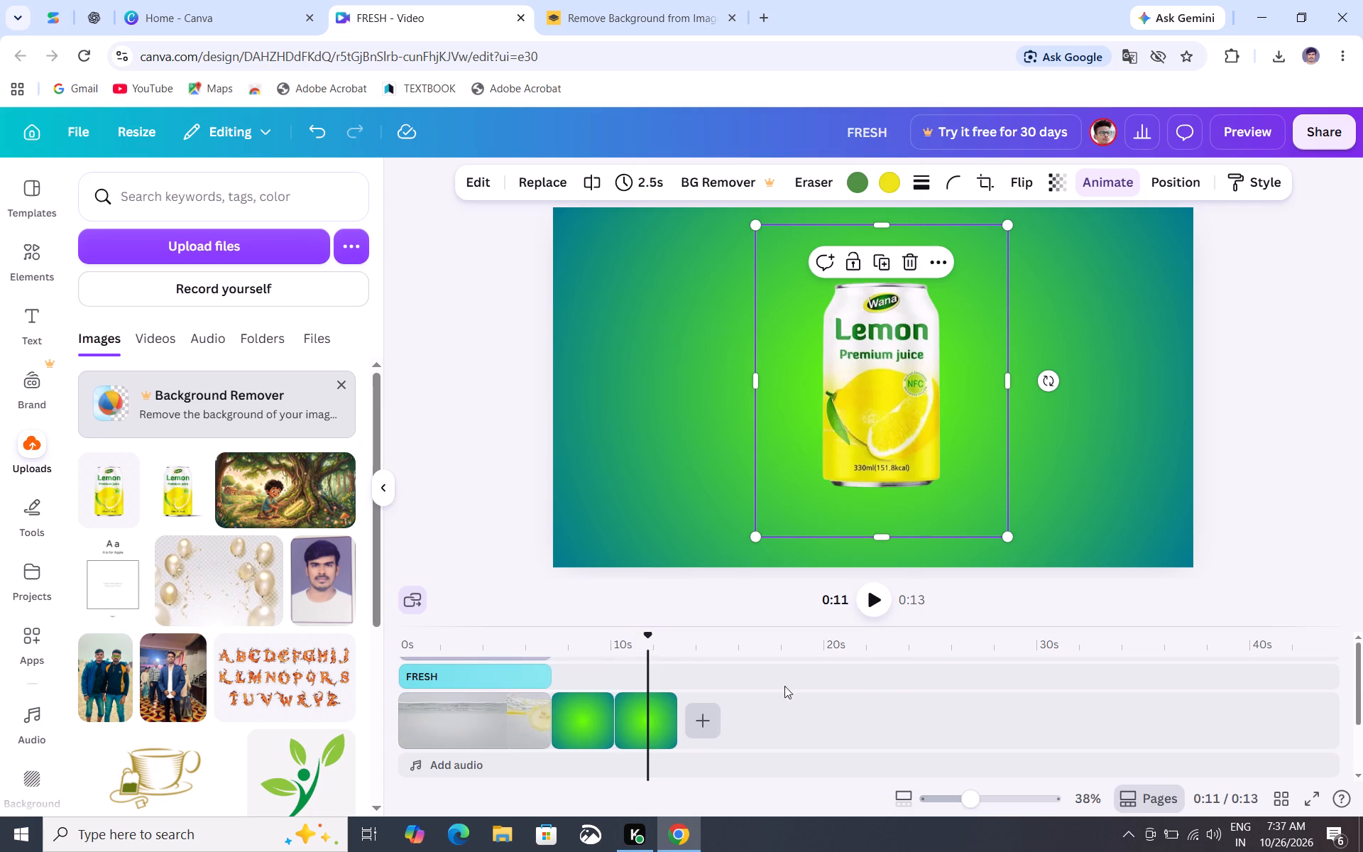
Scrub back from about 11.7 s to the lemon can clip's start near 10 s to examine its entrance on the last green page.
drag(647, 634, 637, 634)
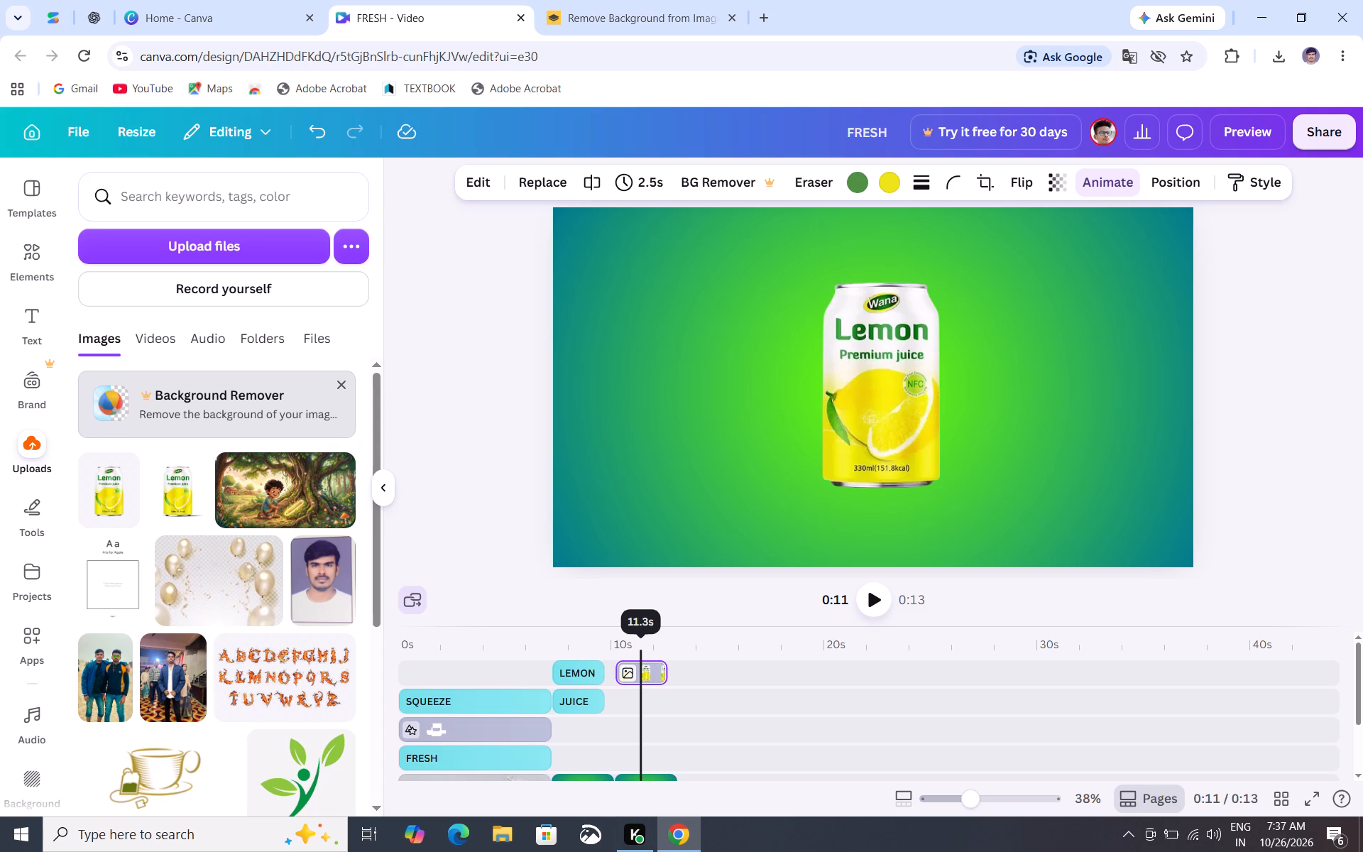
drag(637, 634, 615, 633)
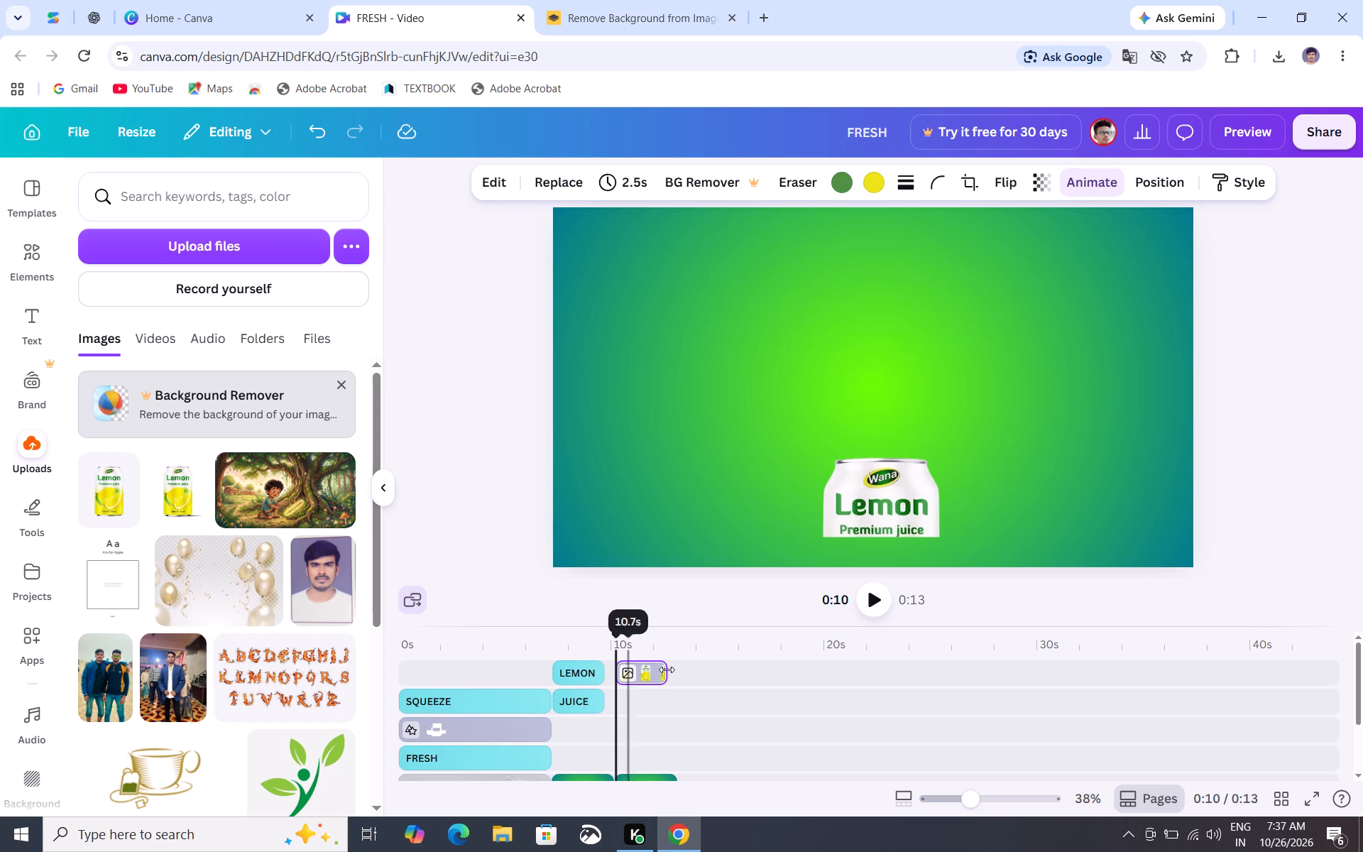
scroll(742, 692, down, 1)
click(637, 711)
right_click(637, 711)
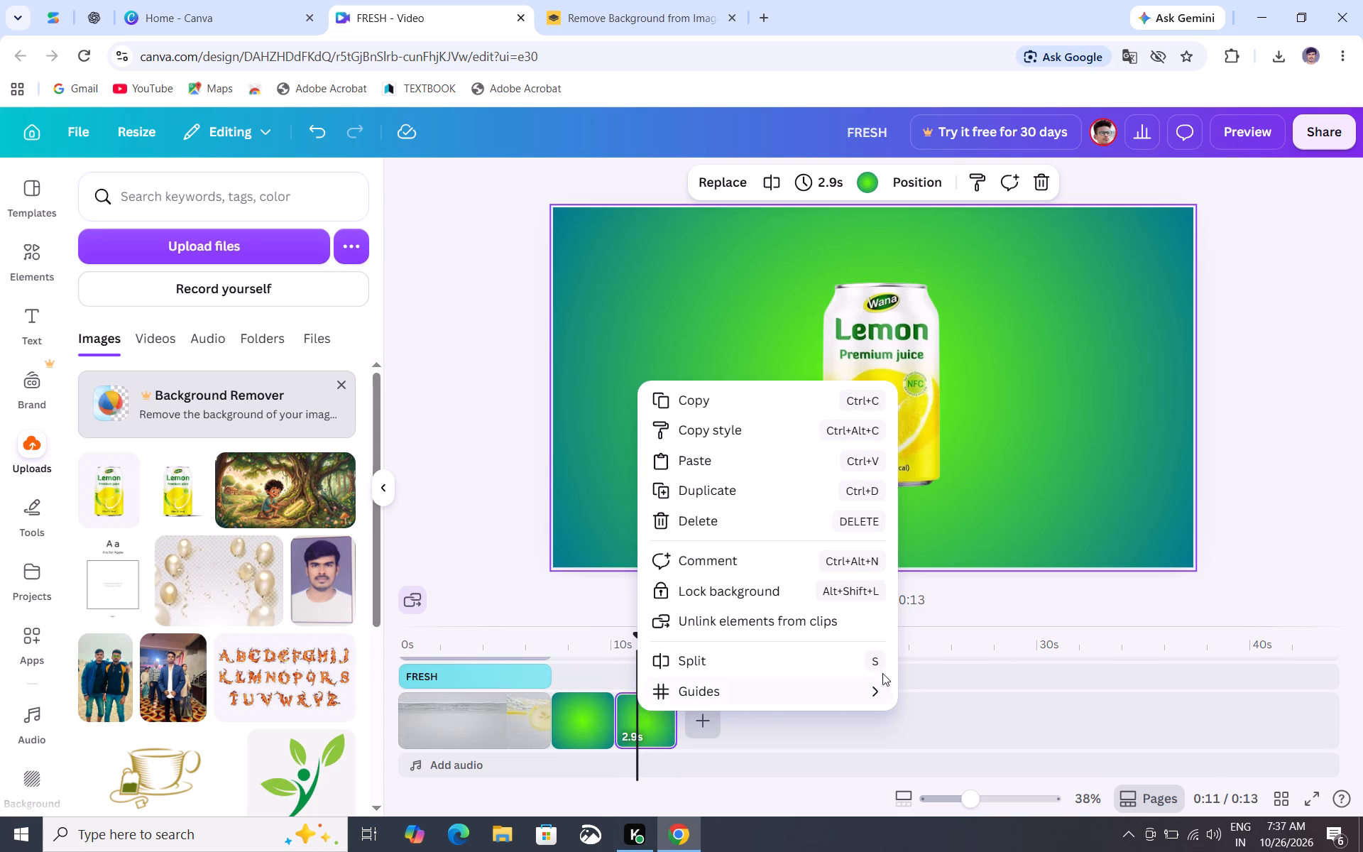
click(970, 599)
scroll(803, 668, up, 1)
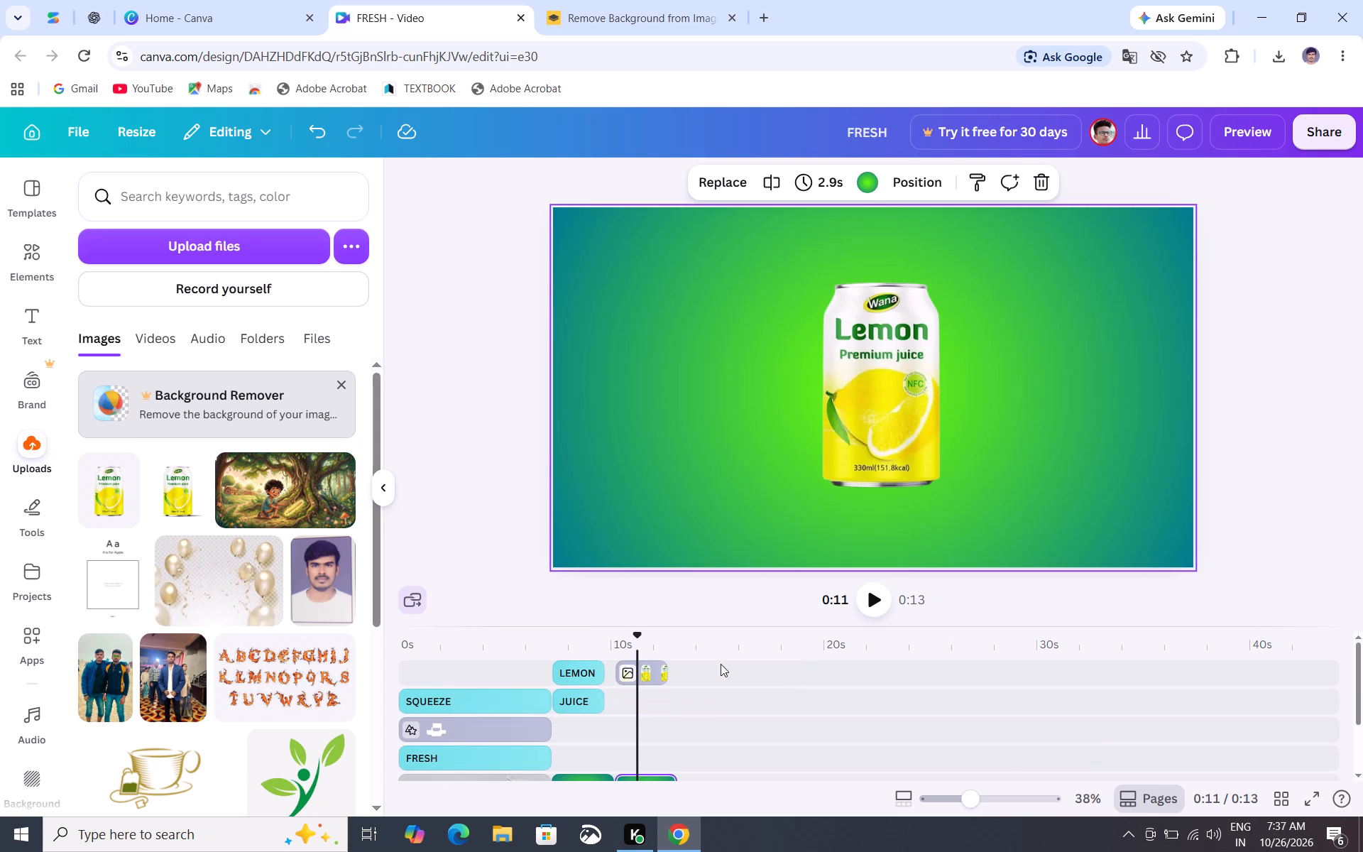
drag(638, 635, 629, 635)
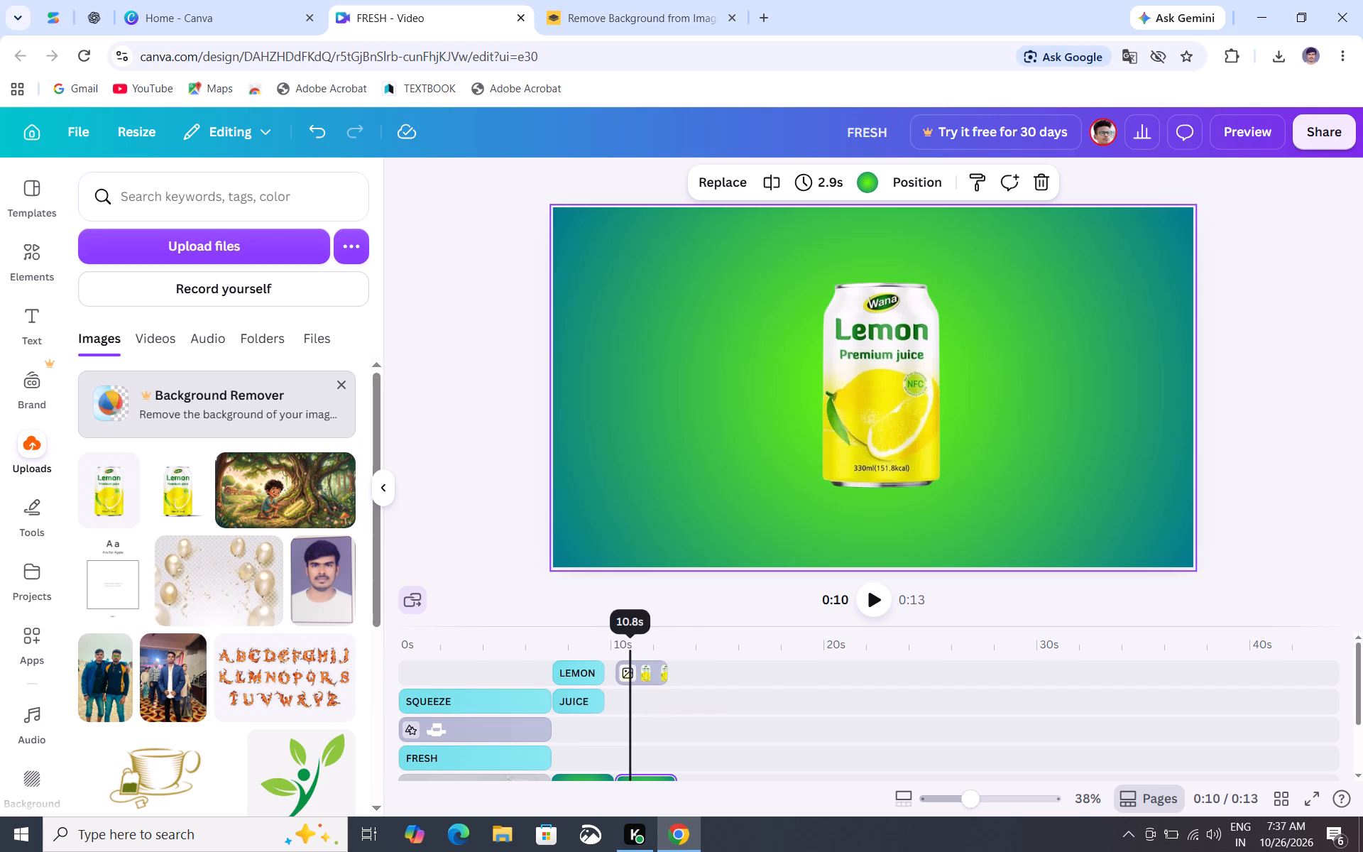
drag(629, 635, 620, 640)
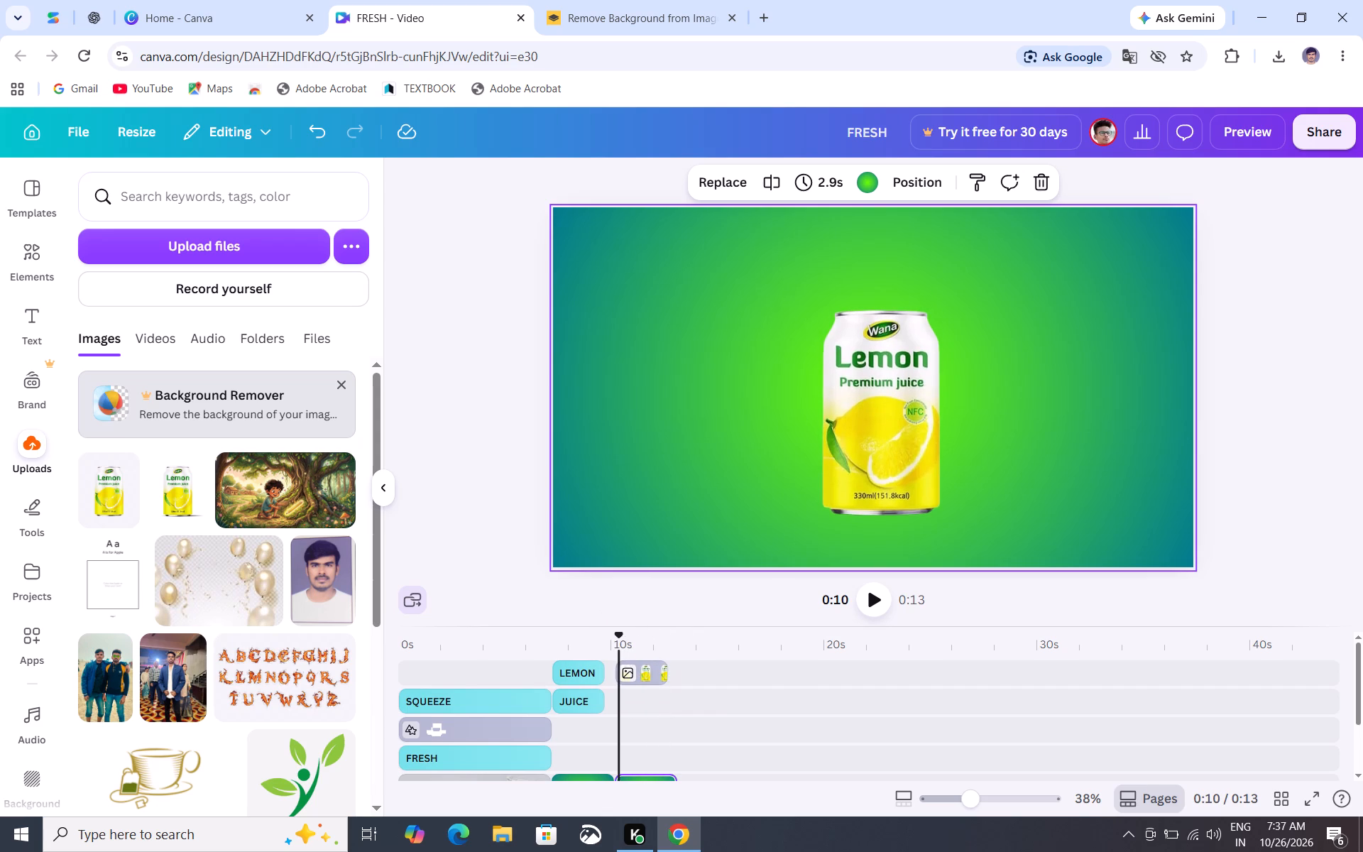
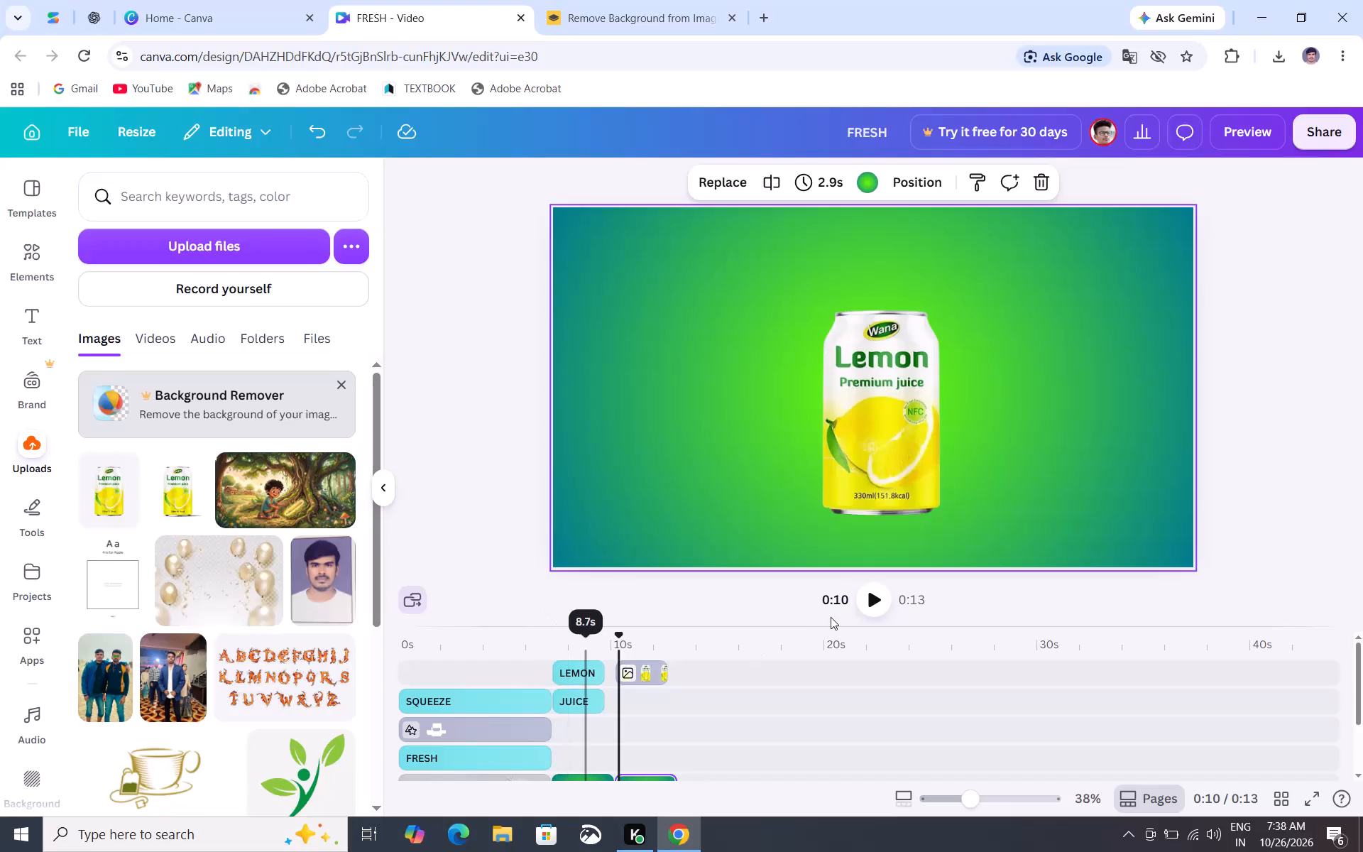
Play the last green page from about 10 s to its end to review the lemon can's entrance and exit.
click(878, 599)
click(630, 677)
click(867, 604)
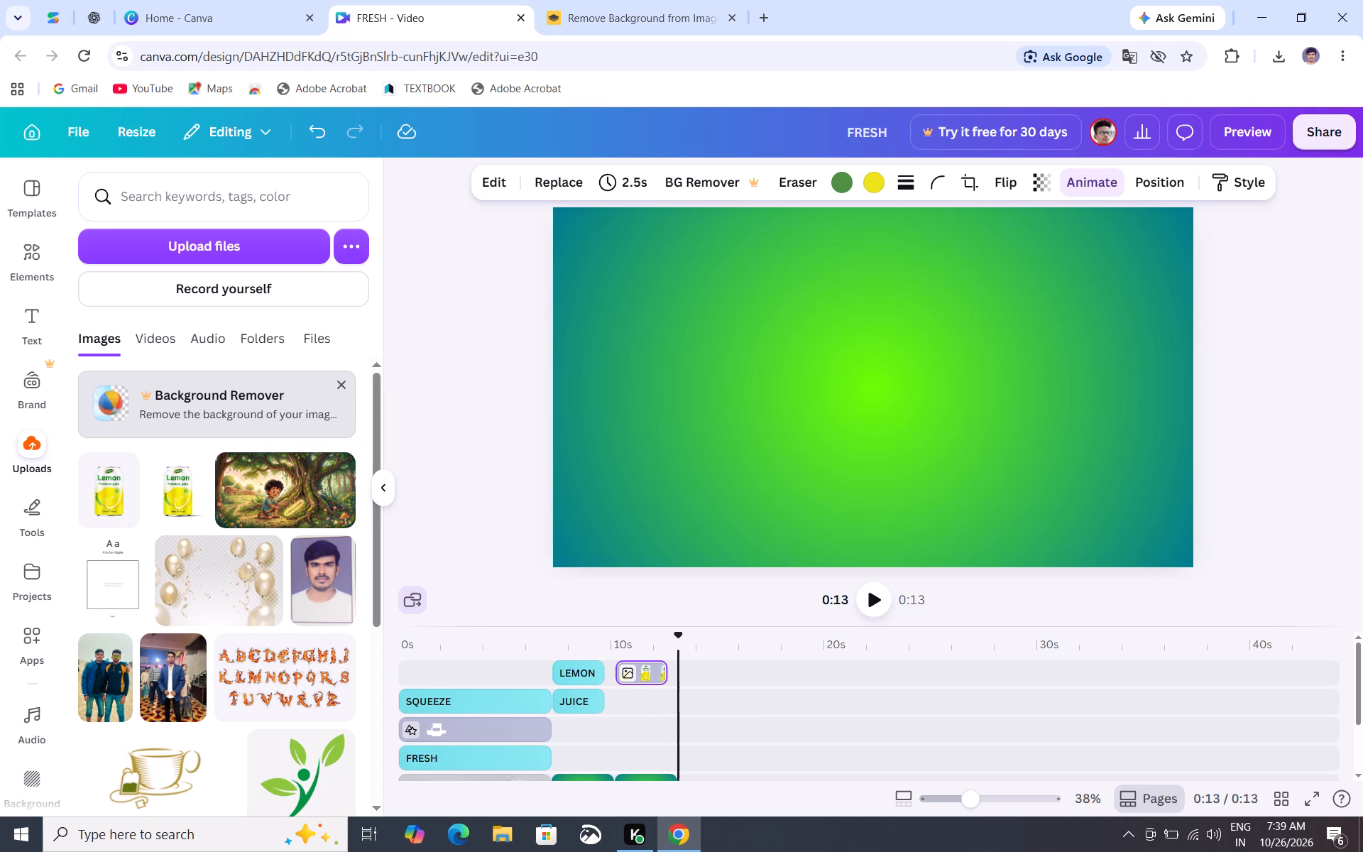
Download the lemon can clip together with the last green page as an MP4 video named FRESH in the Downloads folder.
scroll(755, 716, down, 1)
ctrl+click(643, 722)
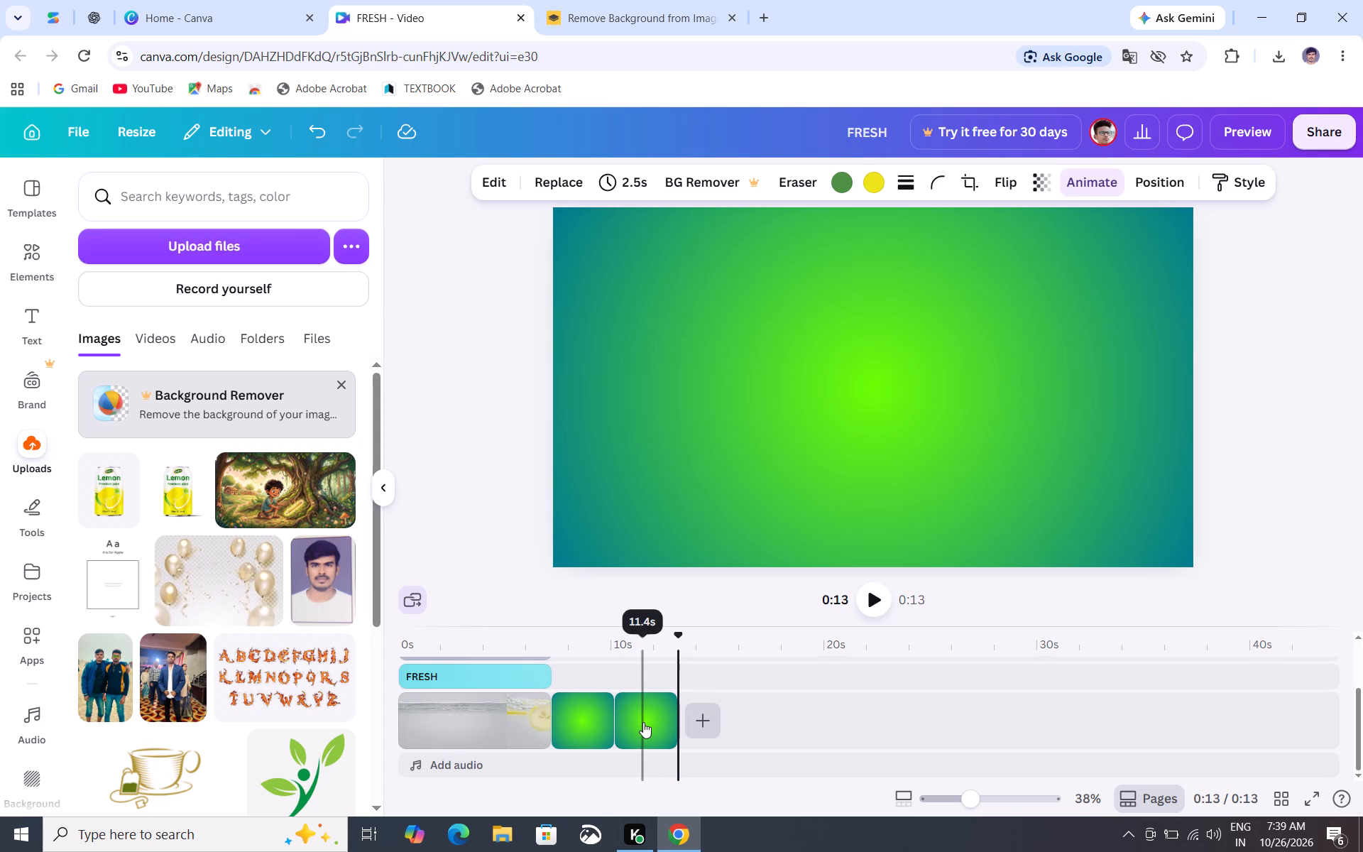
ctrl+scroll(736, 719, up, 2)
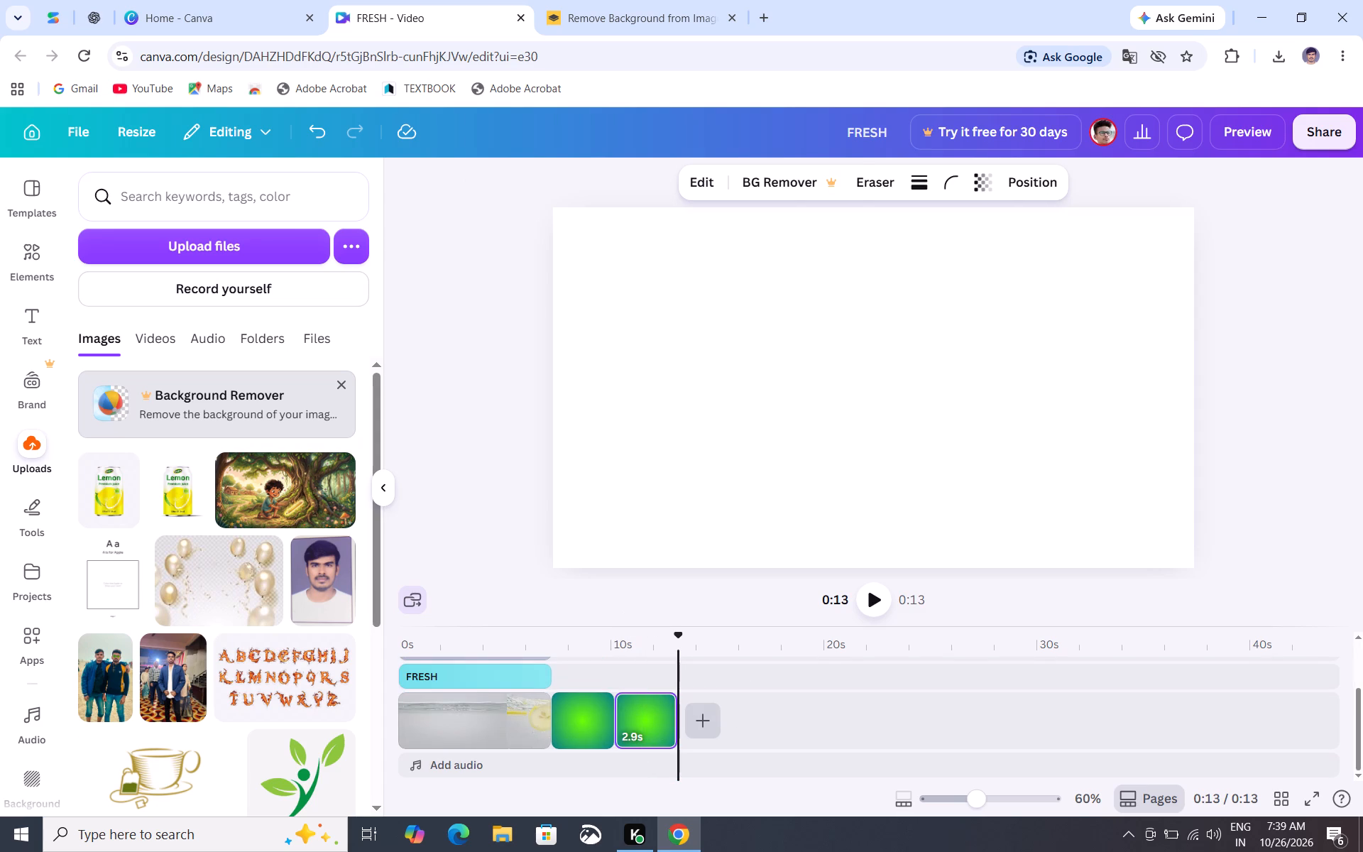
ctrl+scroll(754, 675, up, 1)
scroll(754, 679, up, 2)
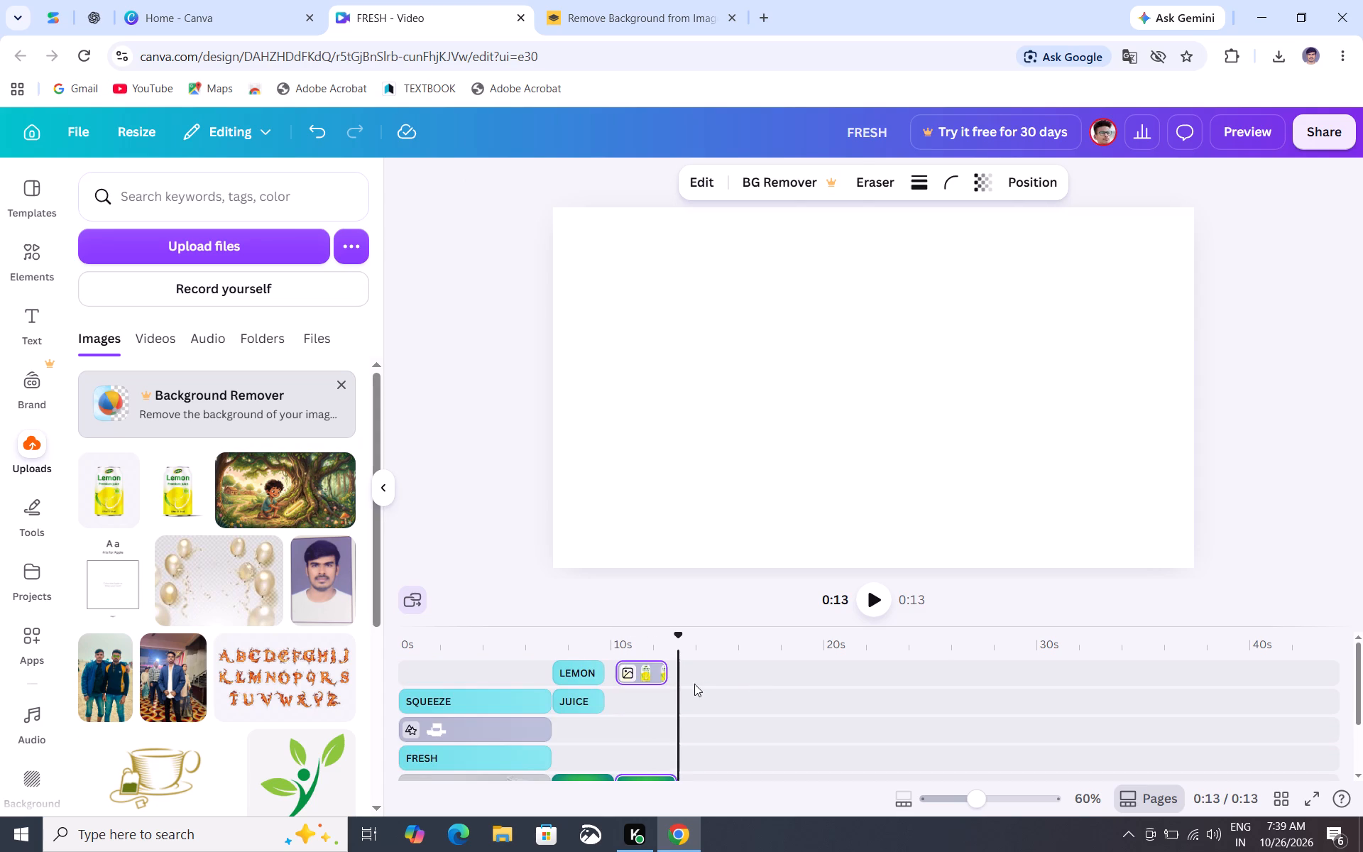
right_click(659, 676)
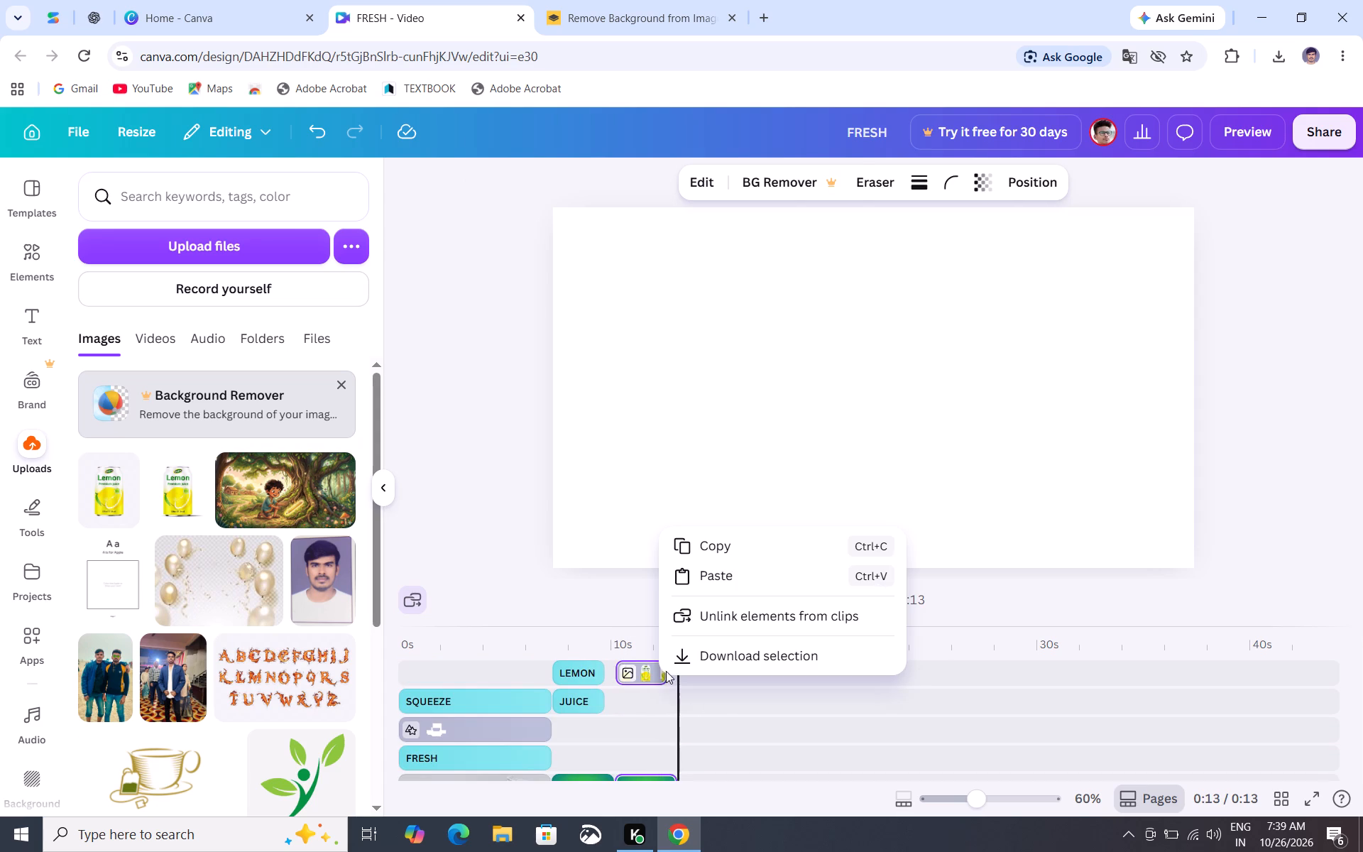
click(703, 659)
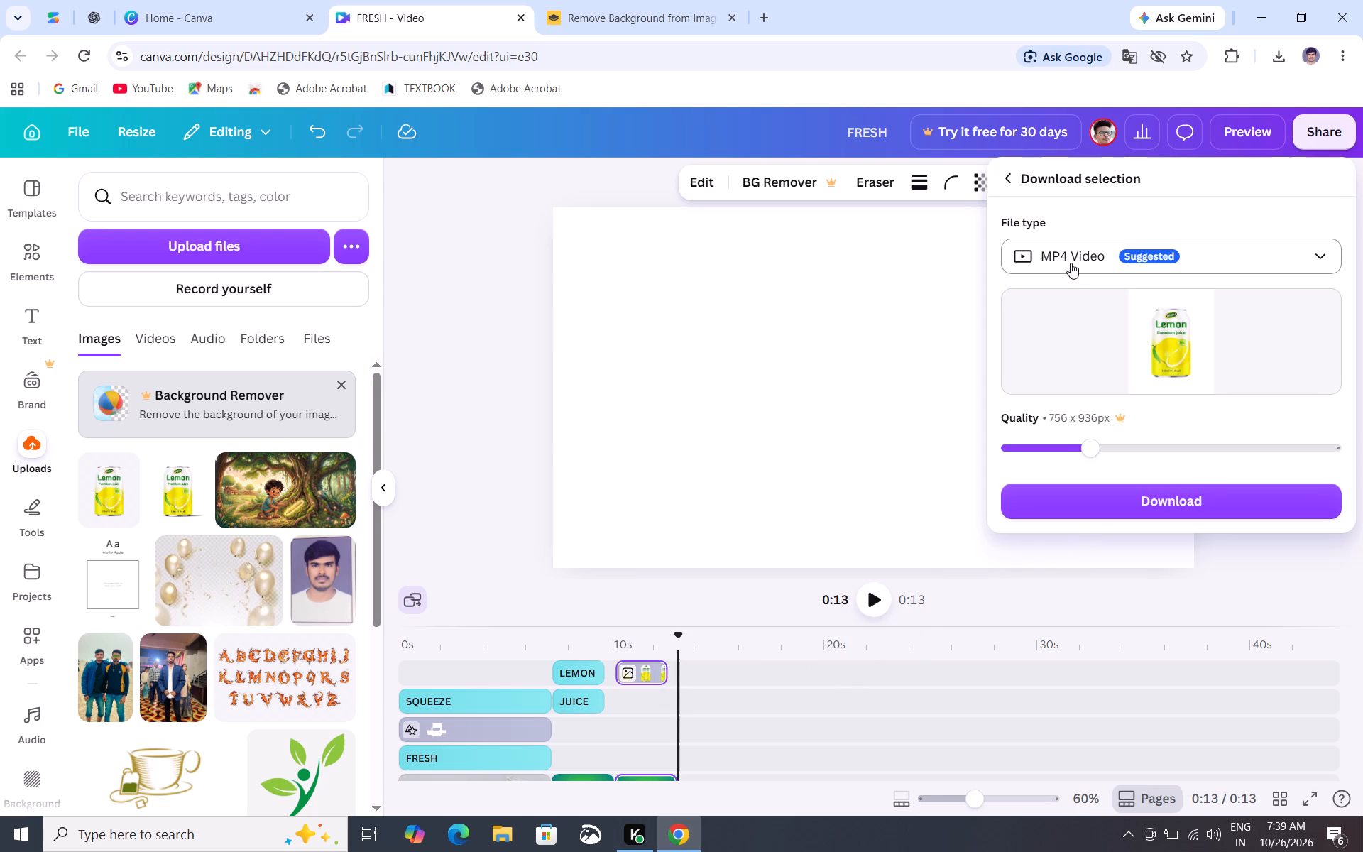
click(1107, 494)
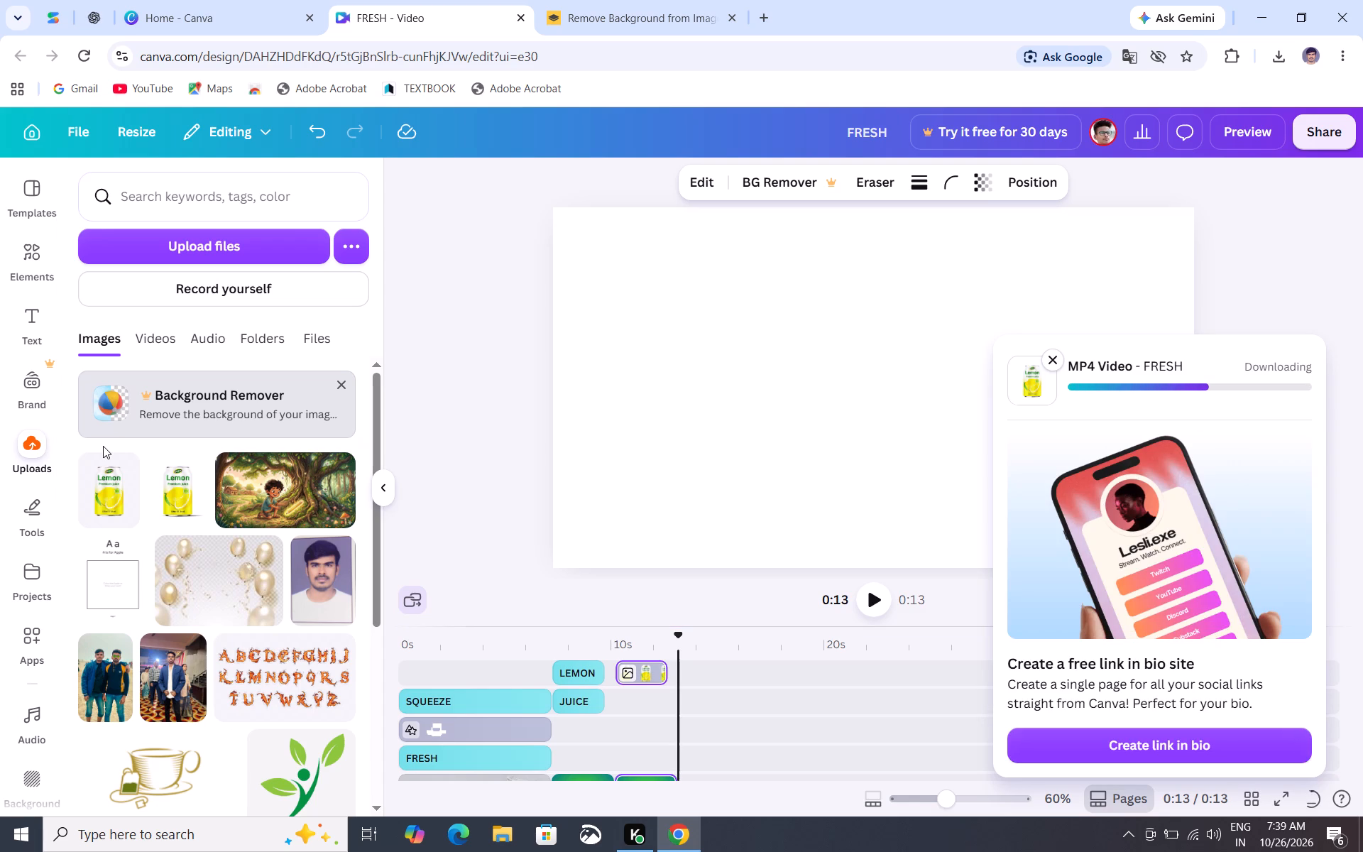
scroll(828, 684, down, 1)
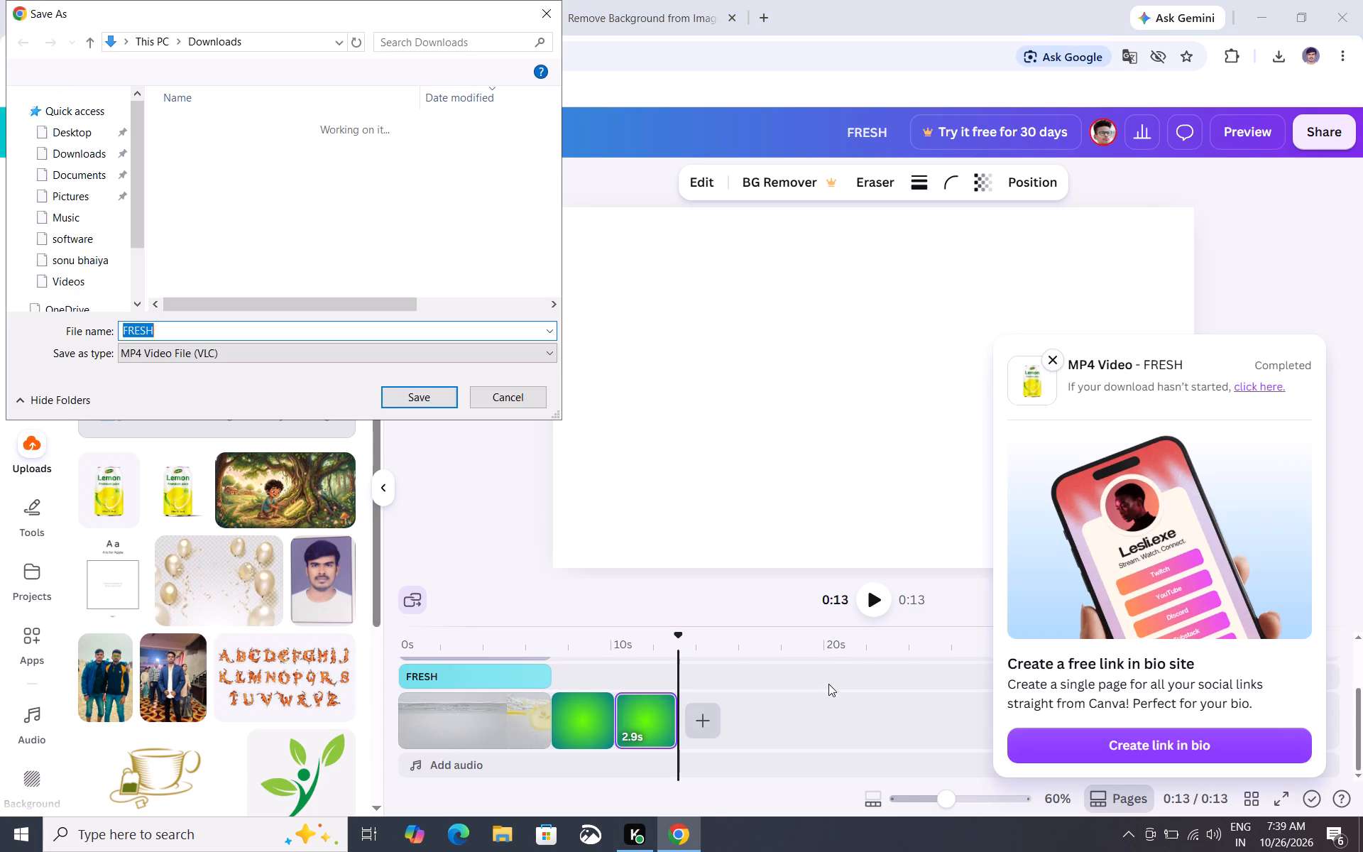
click(421, 403)
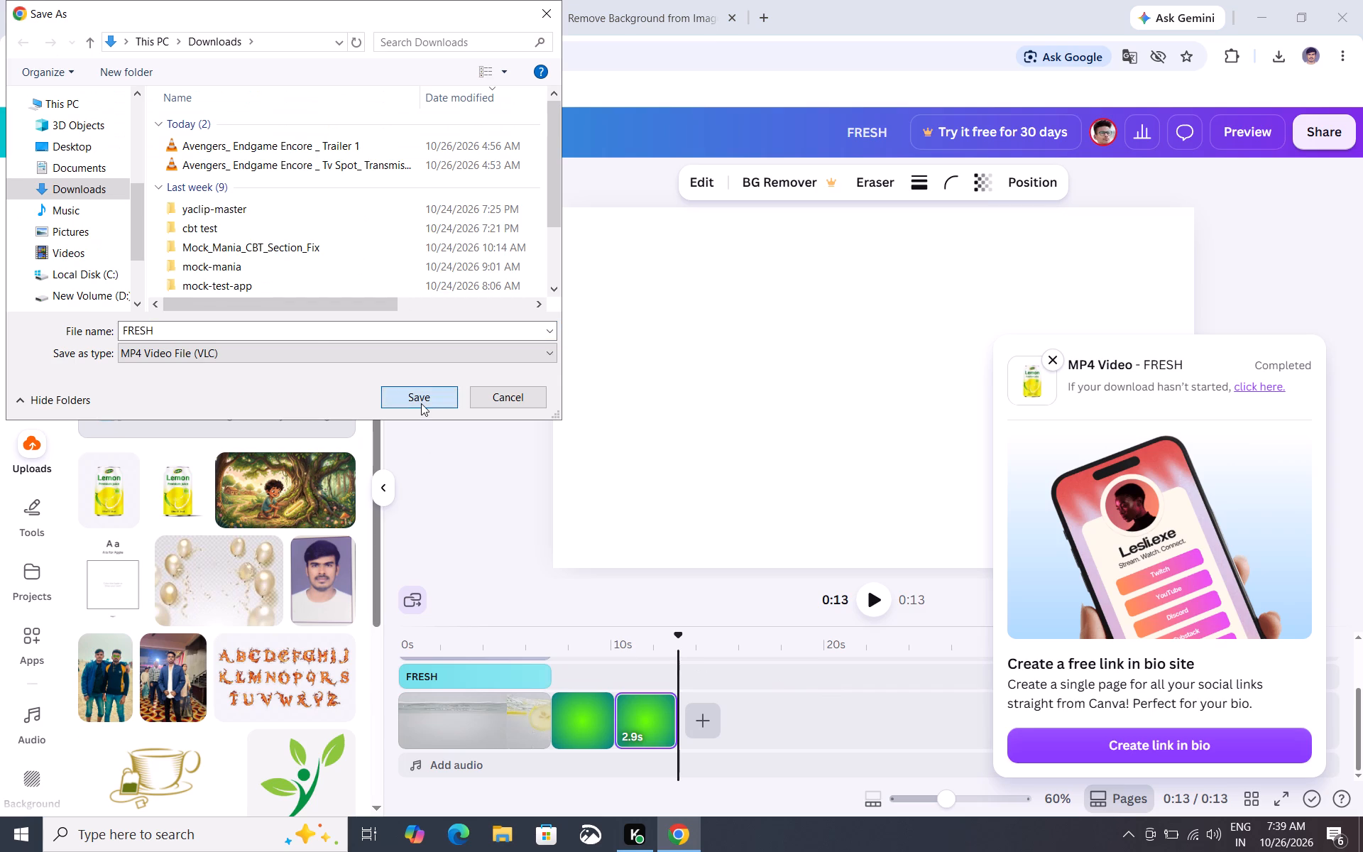
Scrub back to about 11.5 s to view the lemon can on the last green page.
drag(681, 635, 664, 637)
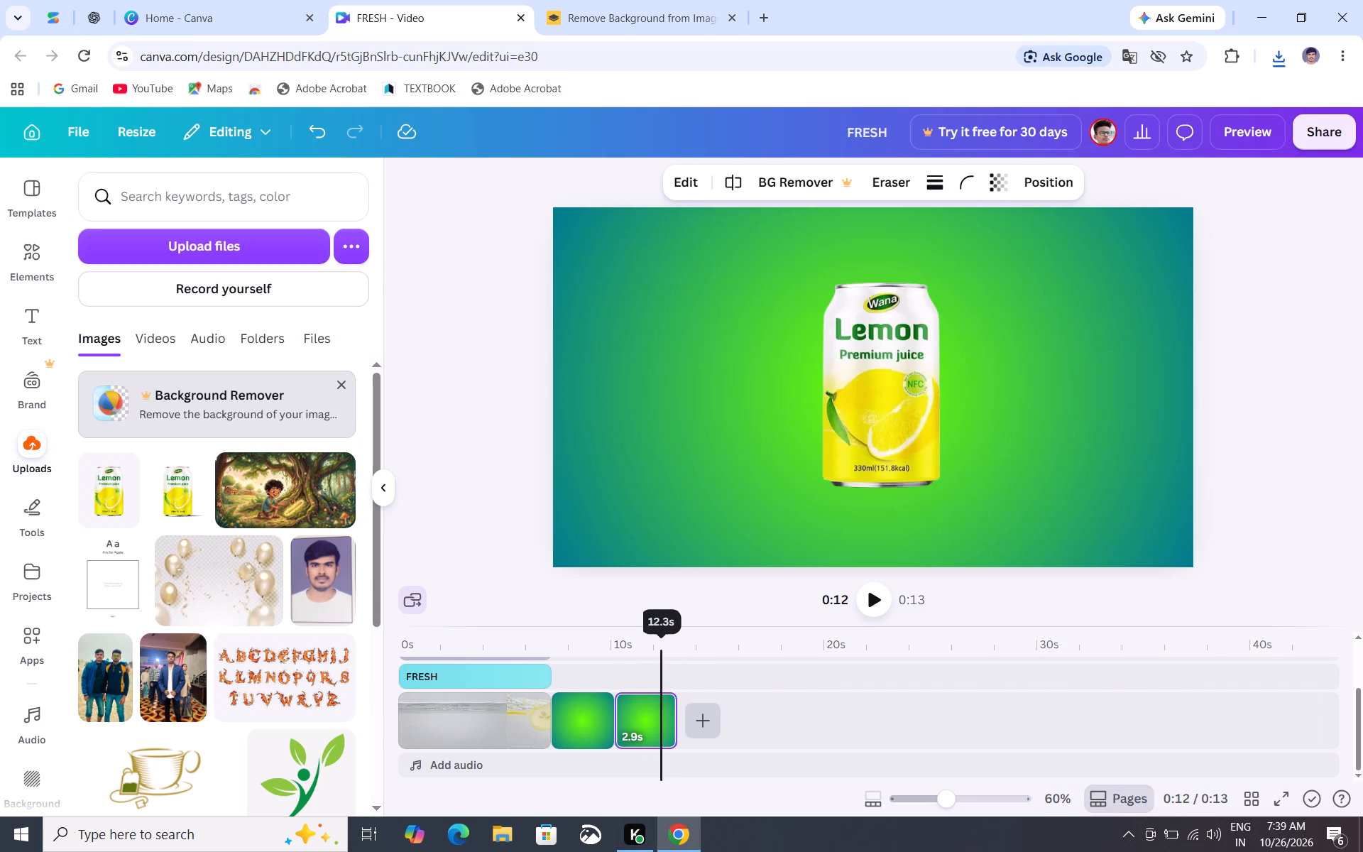
drag(664, 637, 649, 641)
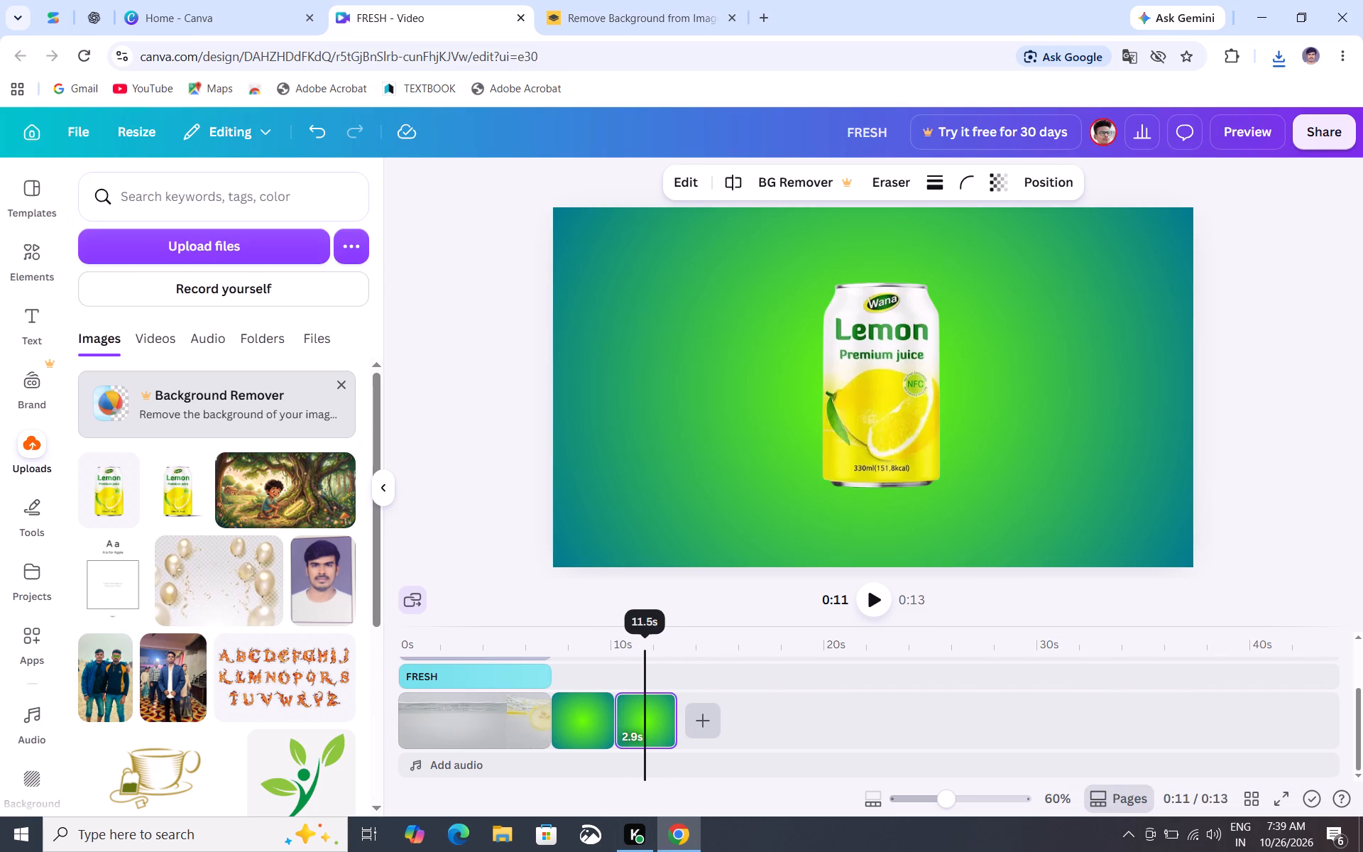
drag(649, 641, 650, 641)
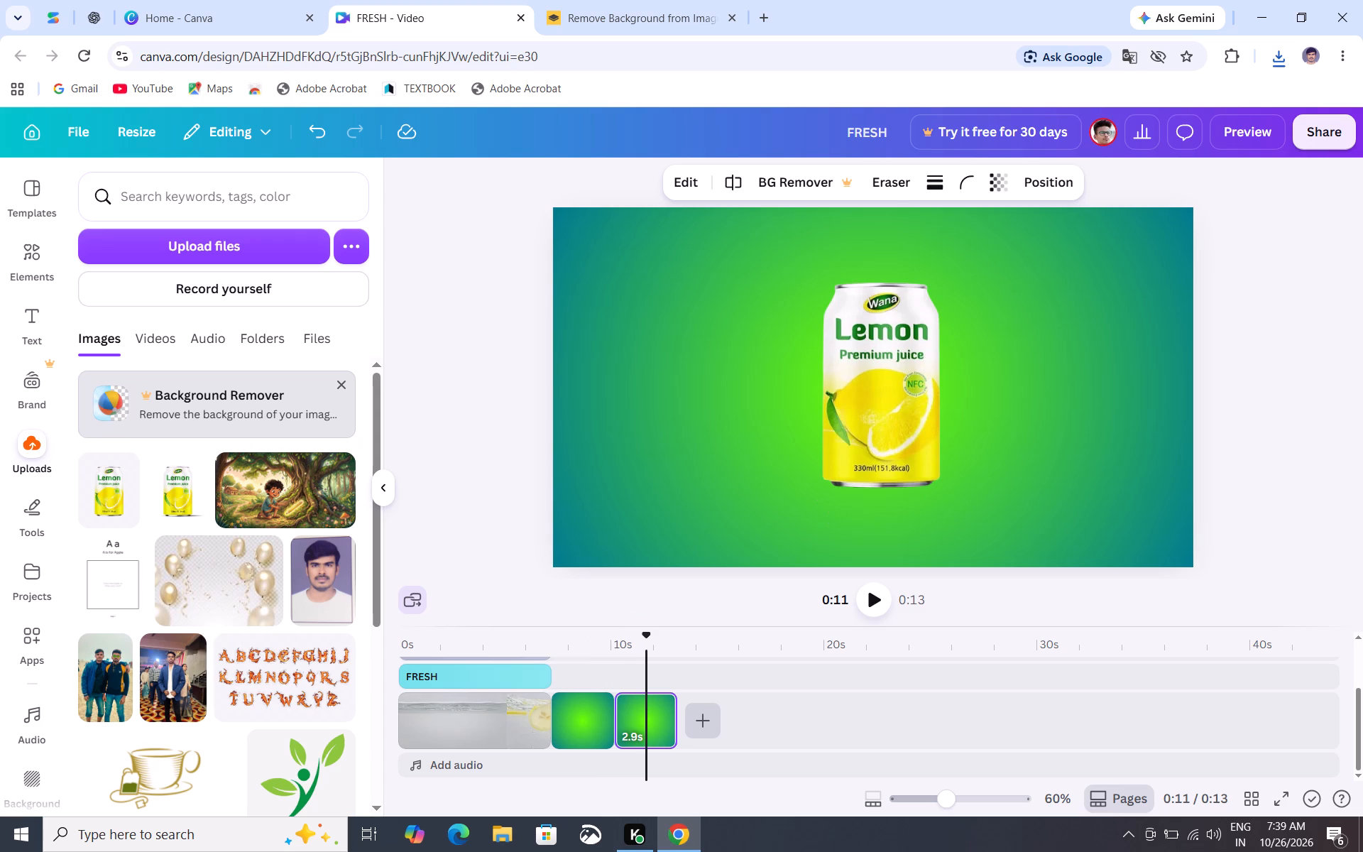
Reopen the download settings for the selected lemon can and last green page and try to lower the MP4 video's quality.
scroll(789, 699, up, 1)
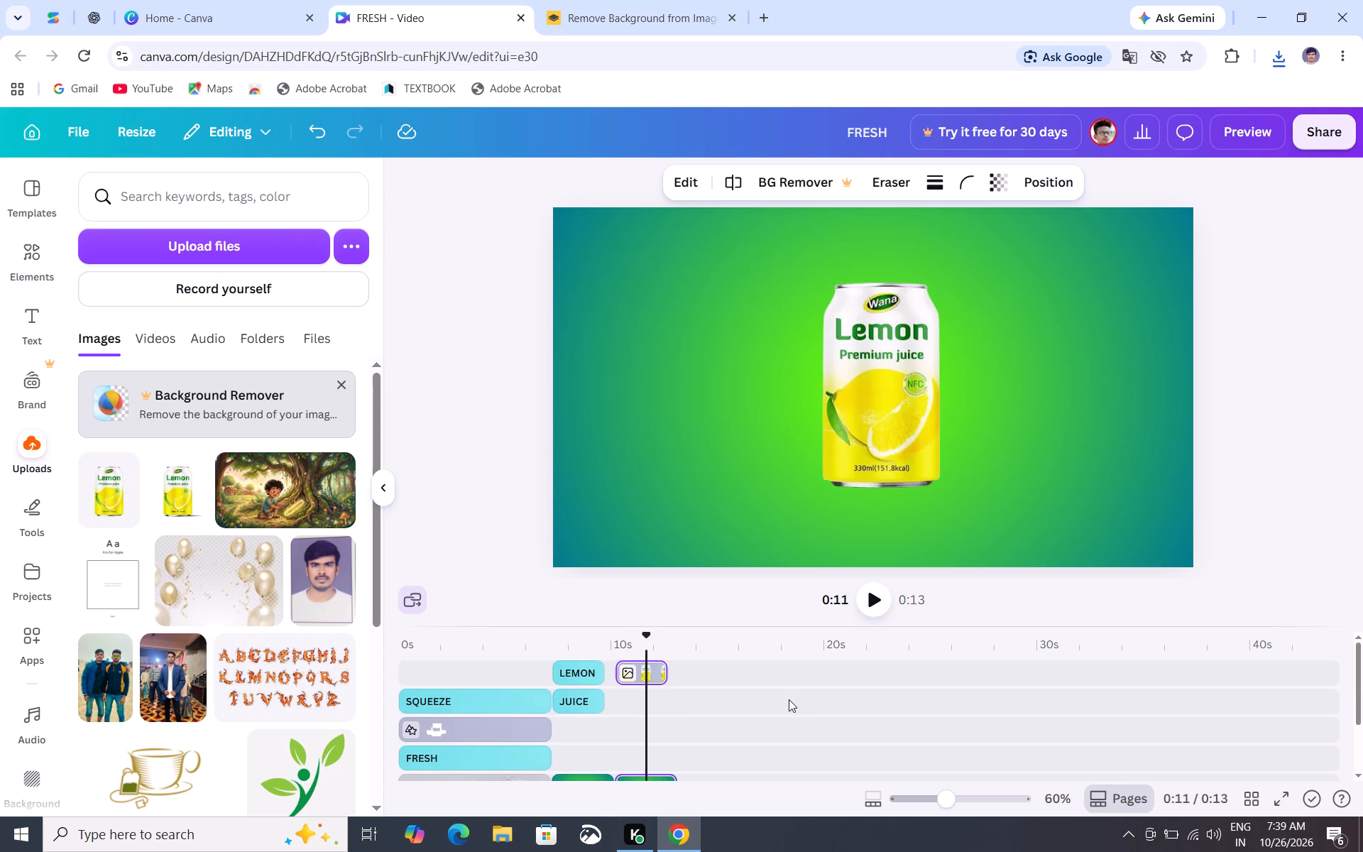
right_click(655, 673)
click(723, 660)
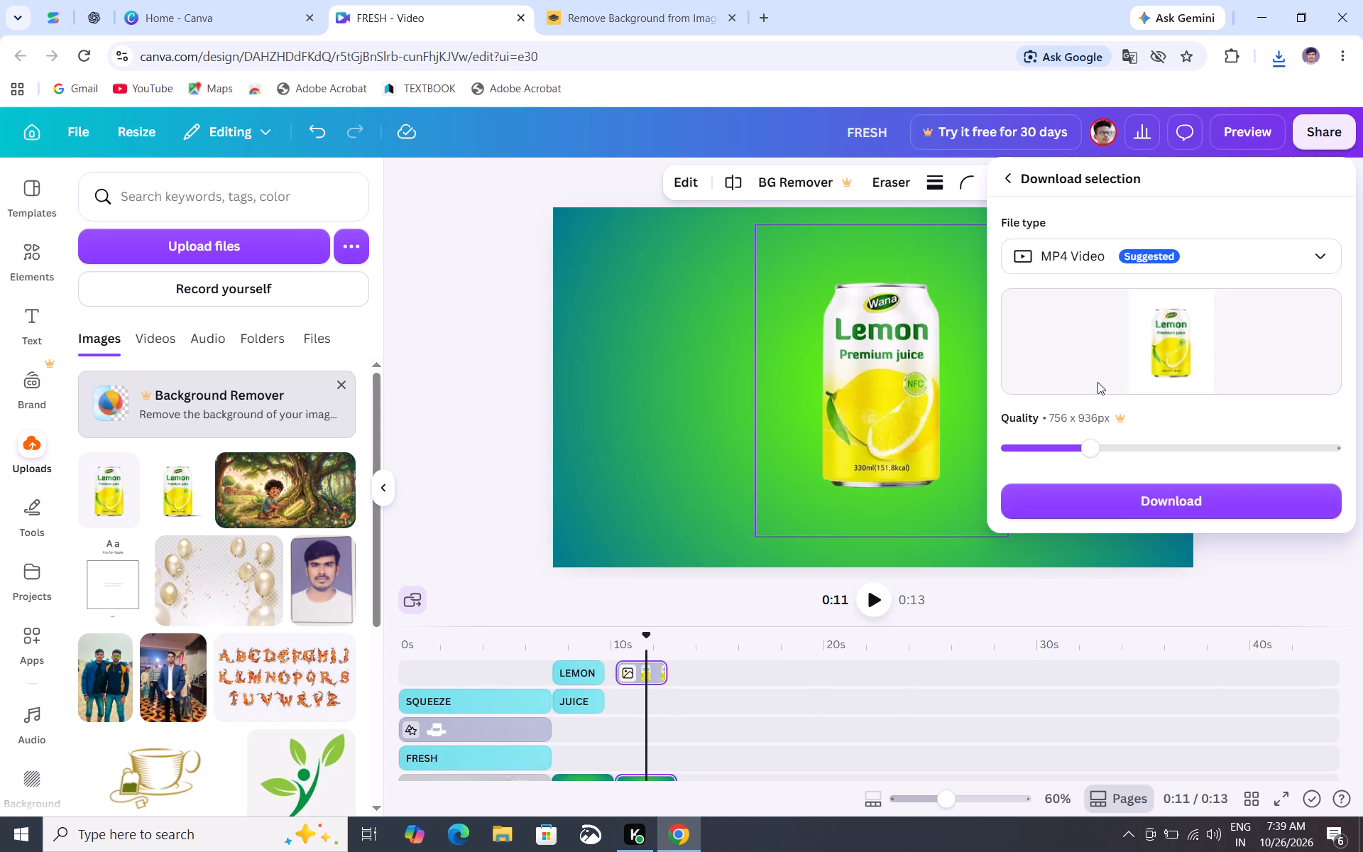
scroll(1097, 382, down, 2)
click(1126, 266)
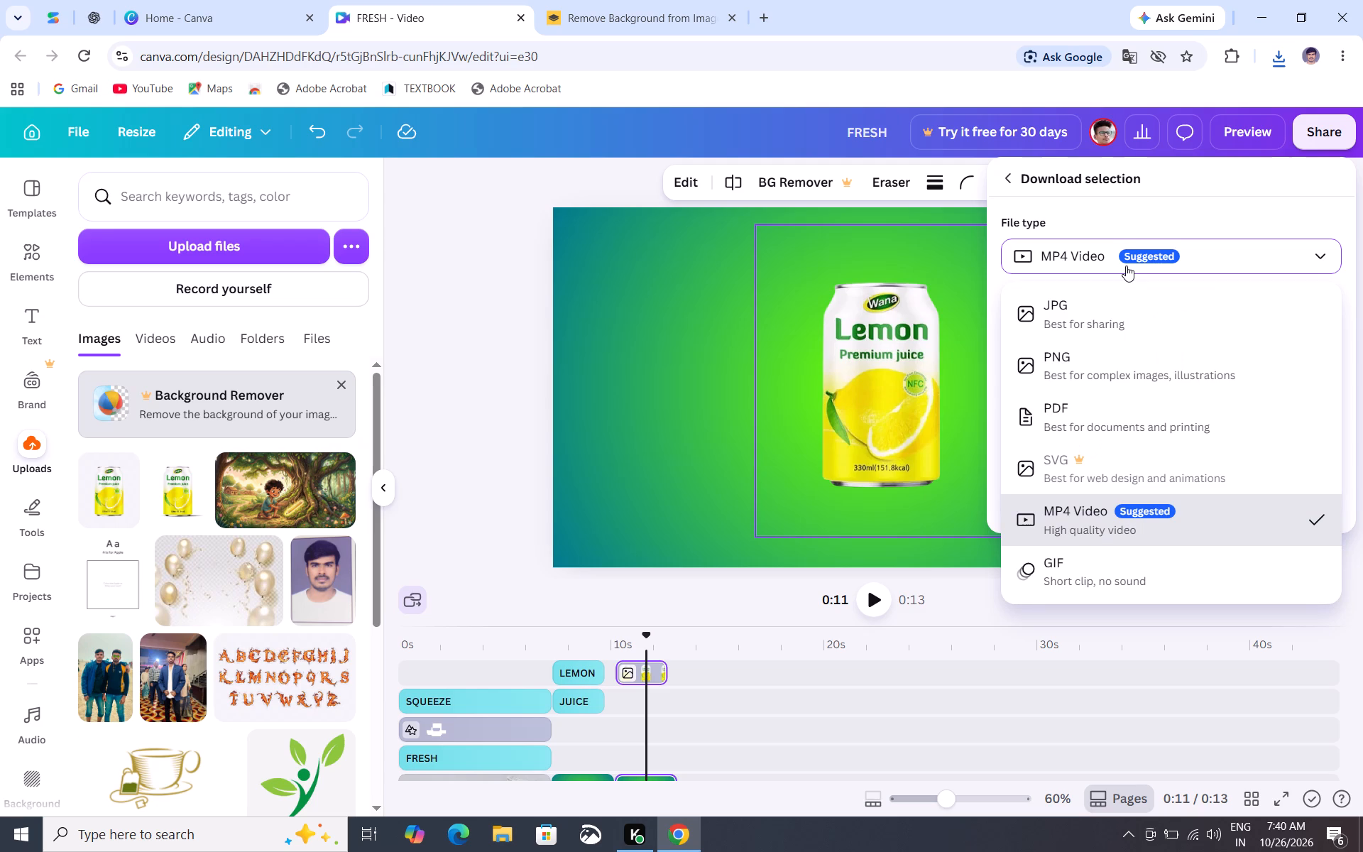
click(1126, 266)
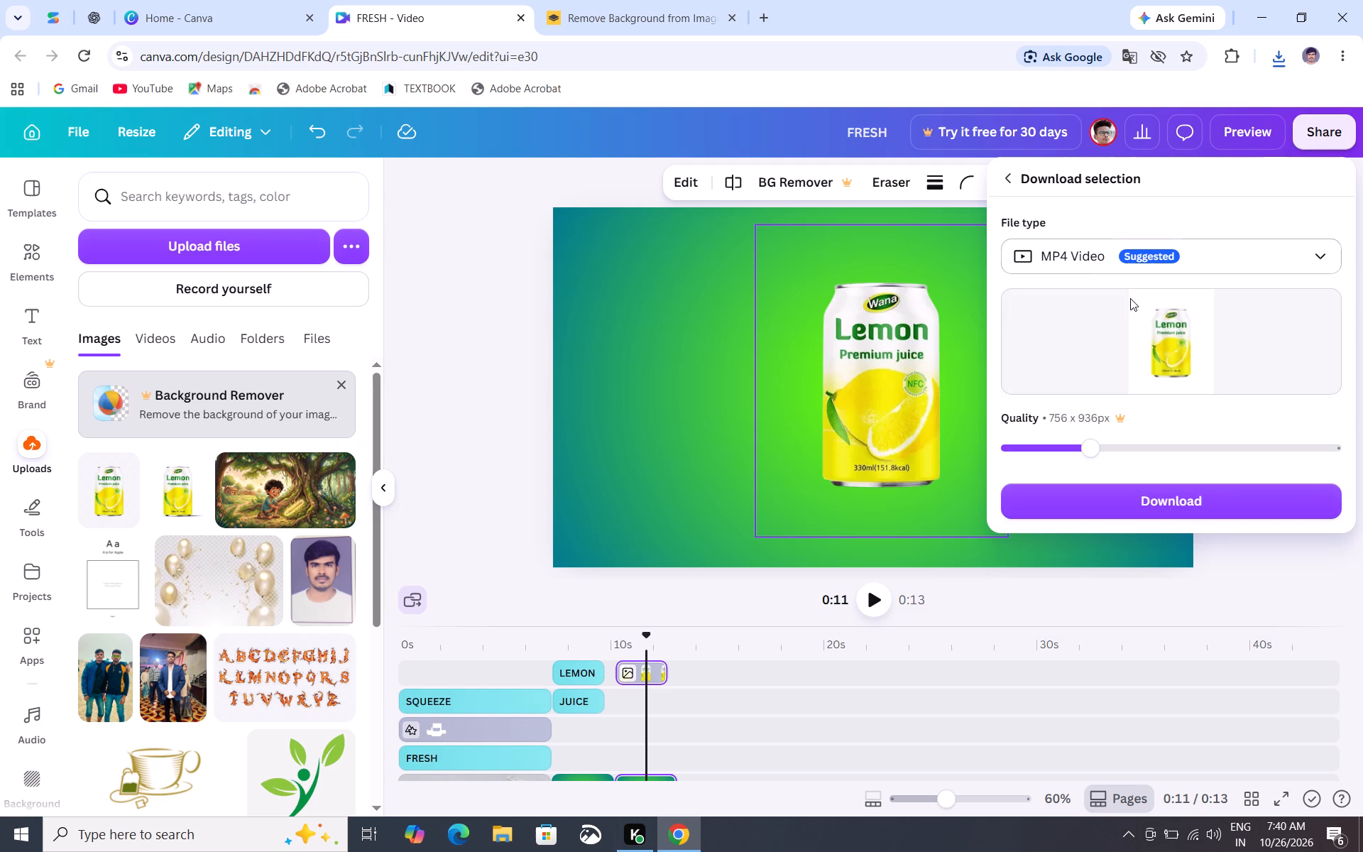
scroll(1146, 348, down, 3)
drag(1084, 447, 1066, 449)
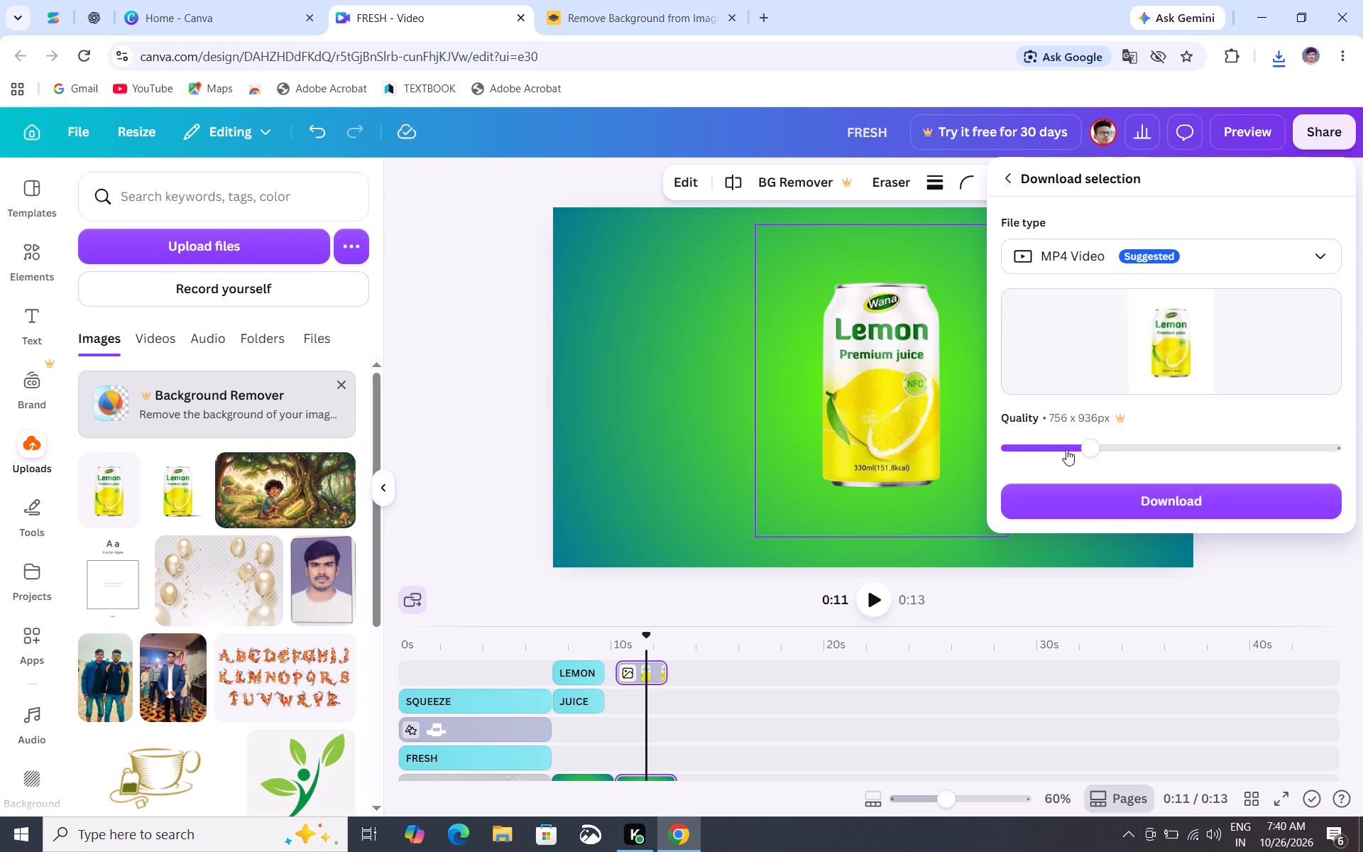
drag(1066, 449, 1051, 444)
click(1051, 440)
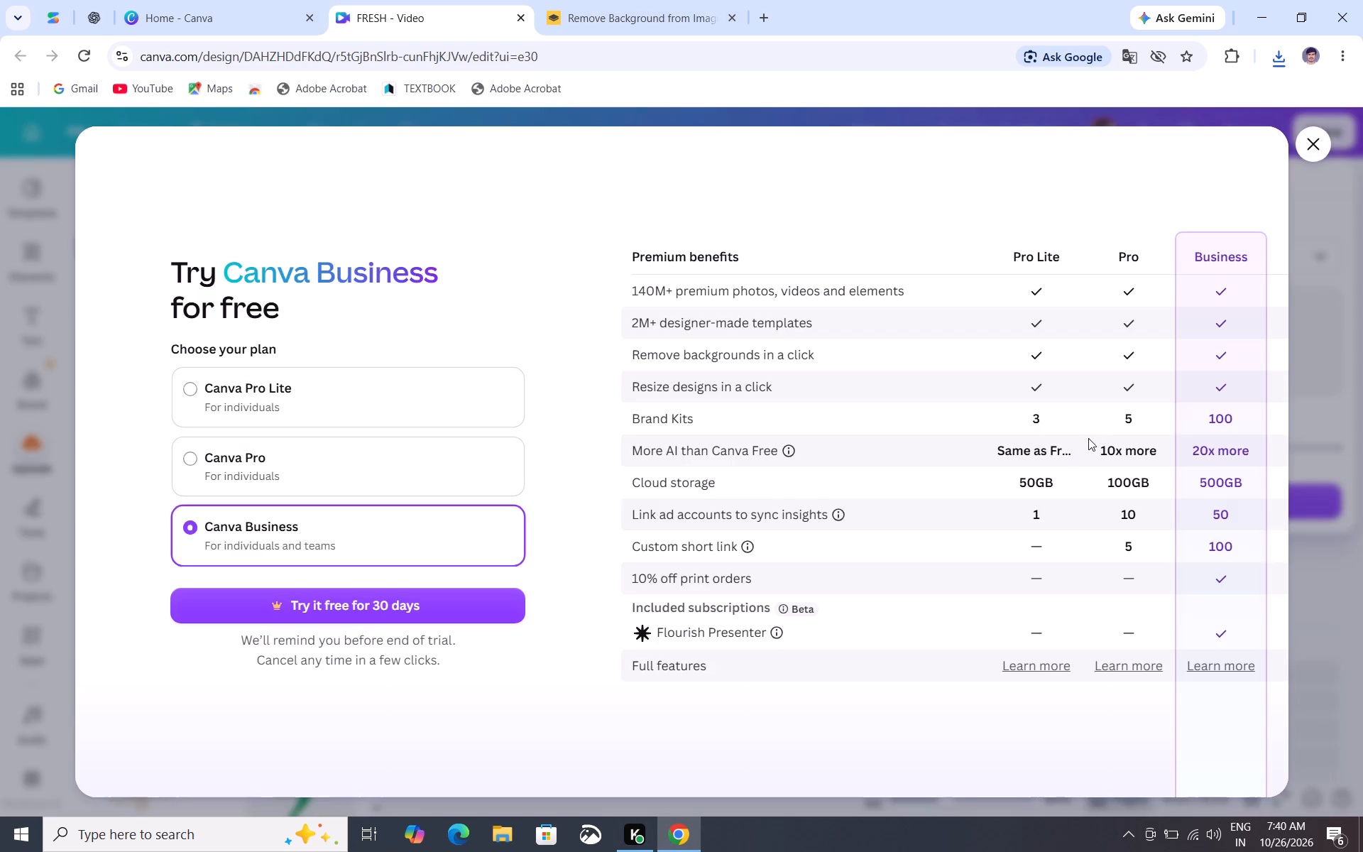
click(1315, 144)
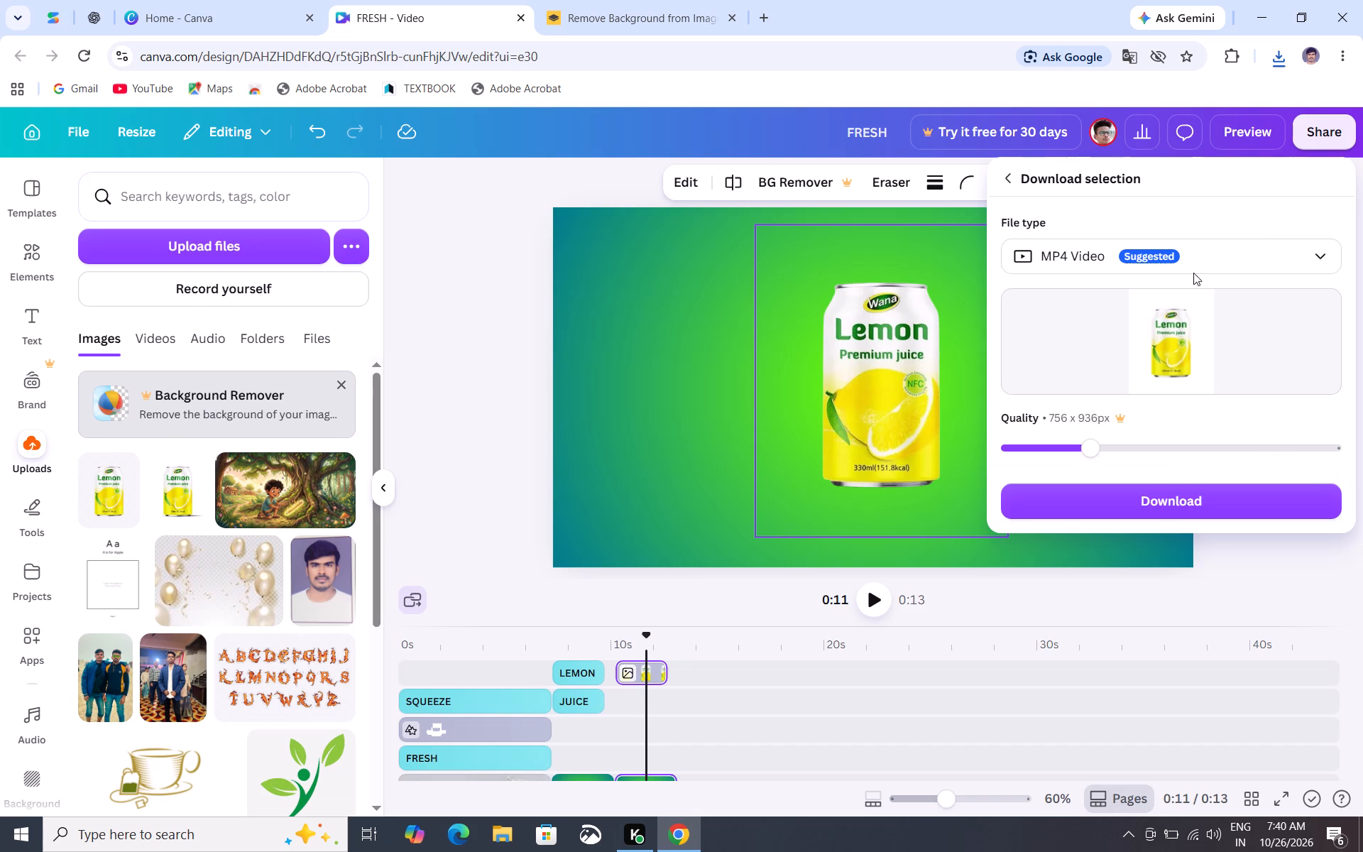
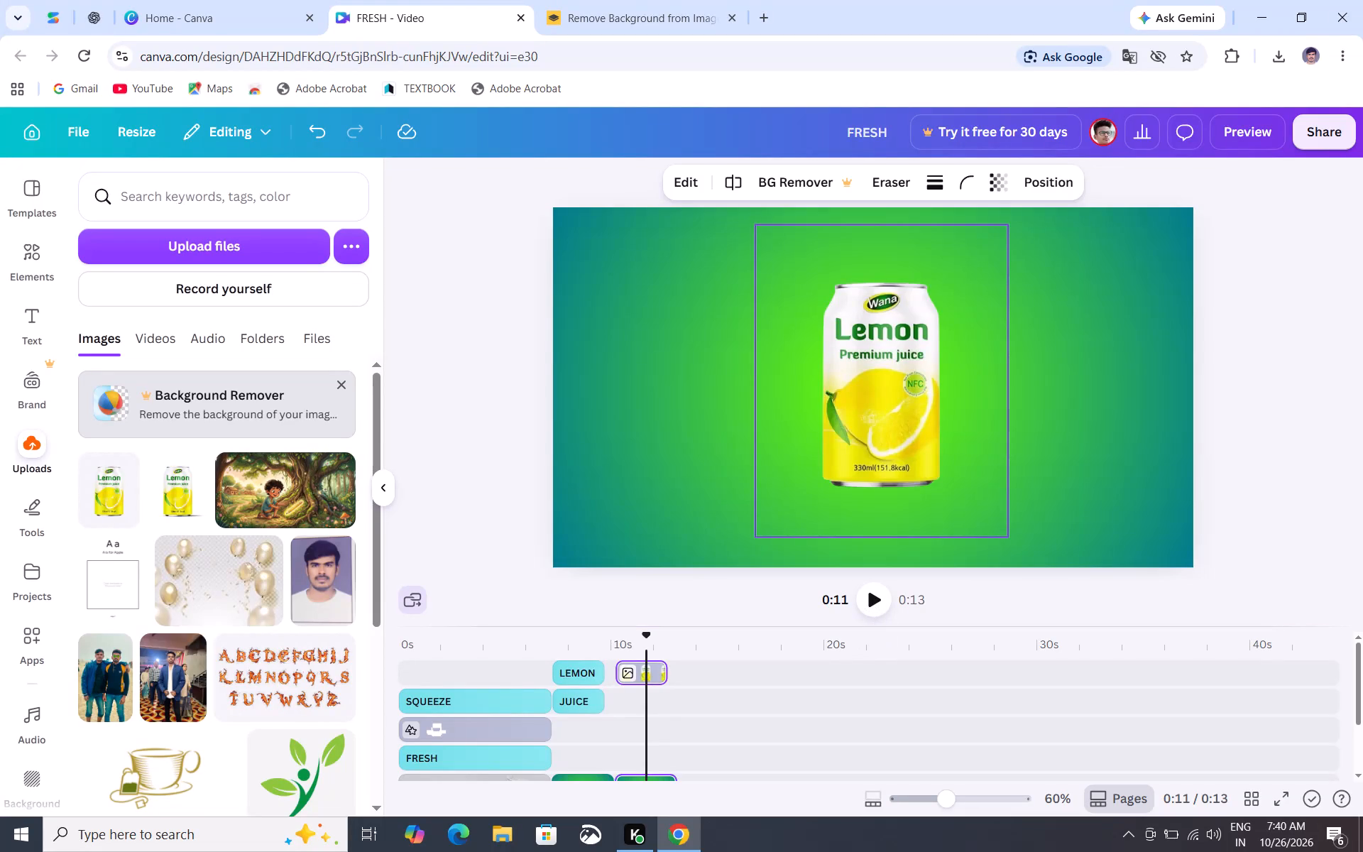
Rewind the timeline to 0 s and play the whole FRESH video through to its end for review.
drag(649, 632, 507, 635)
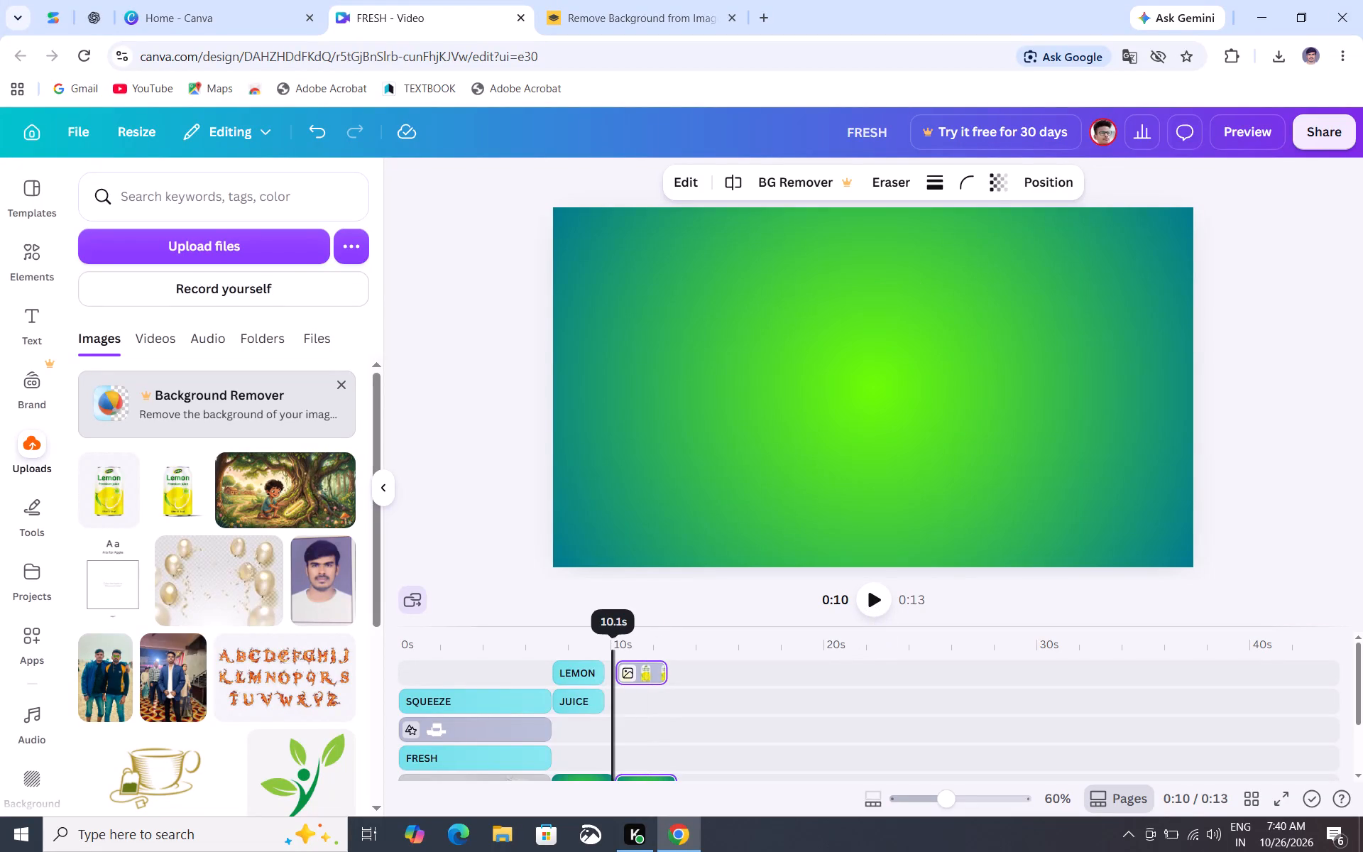
drag(507, 635, 271, 643)
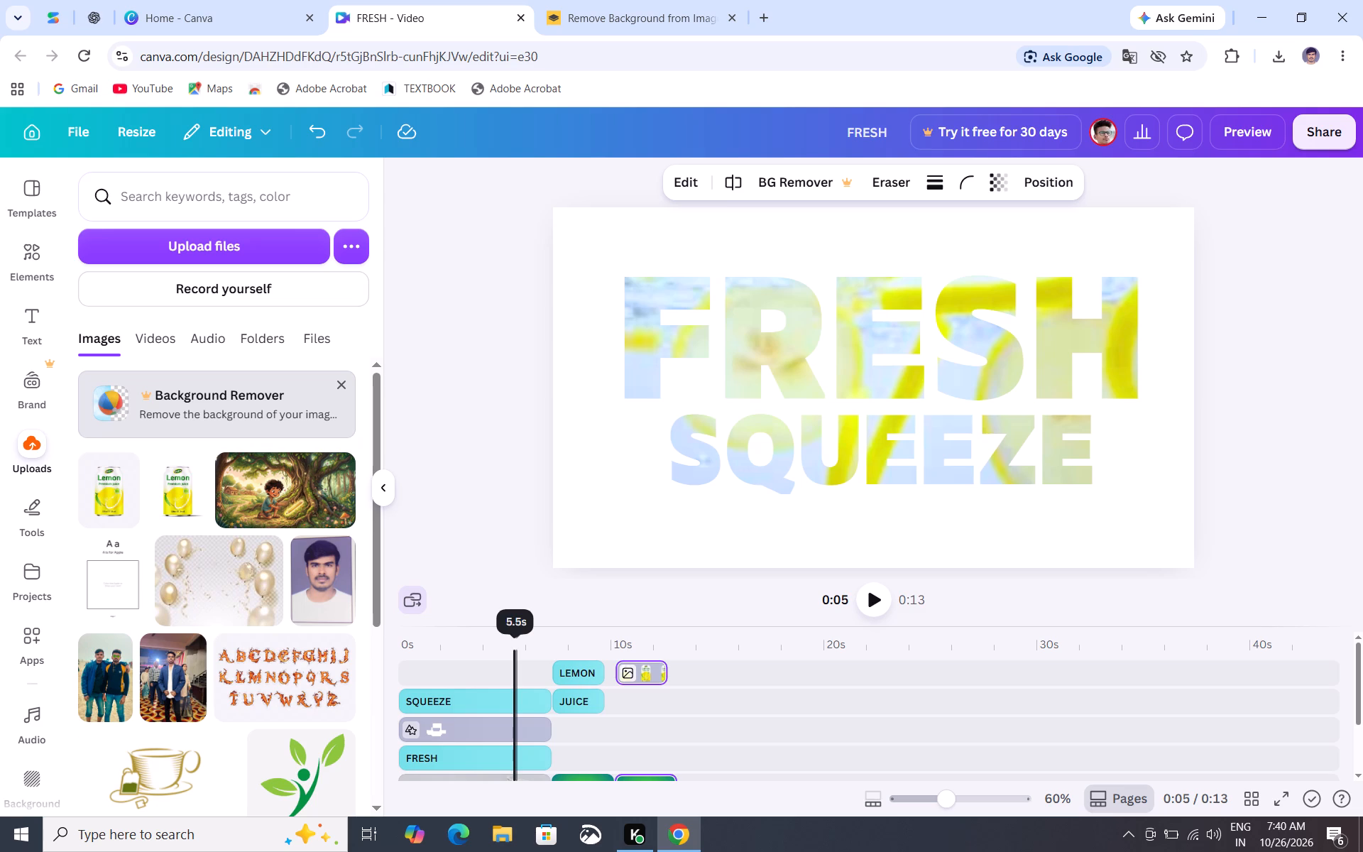
drag(515, 628, 426, 627)
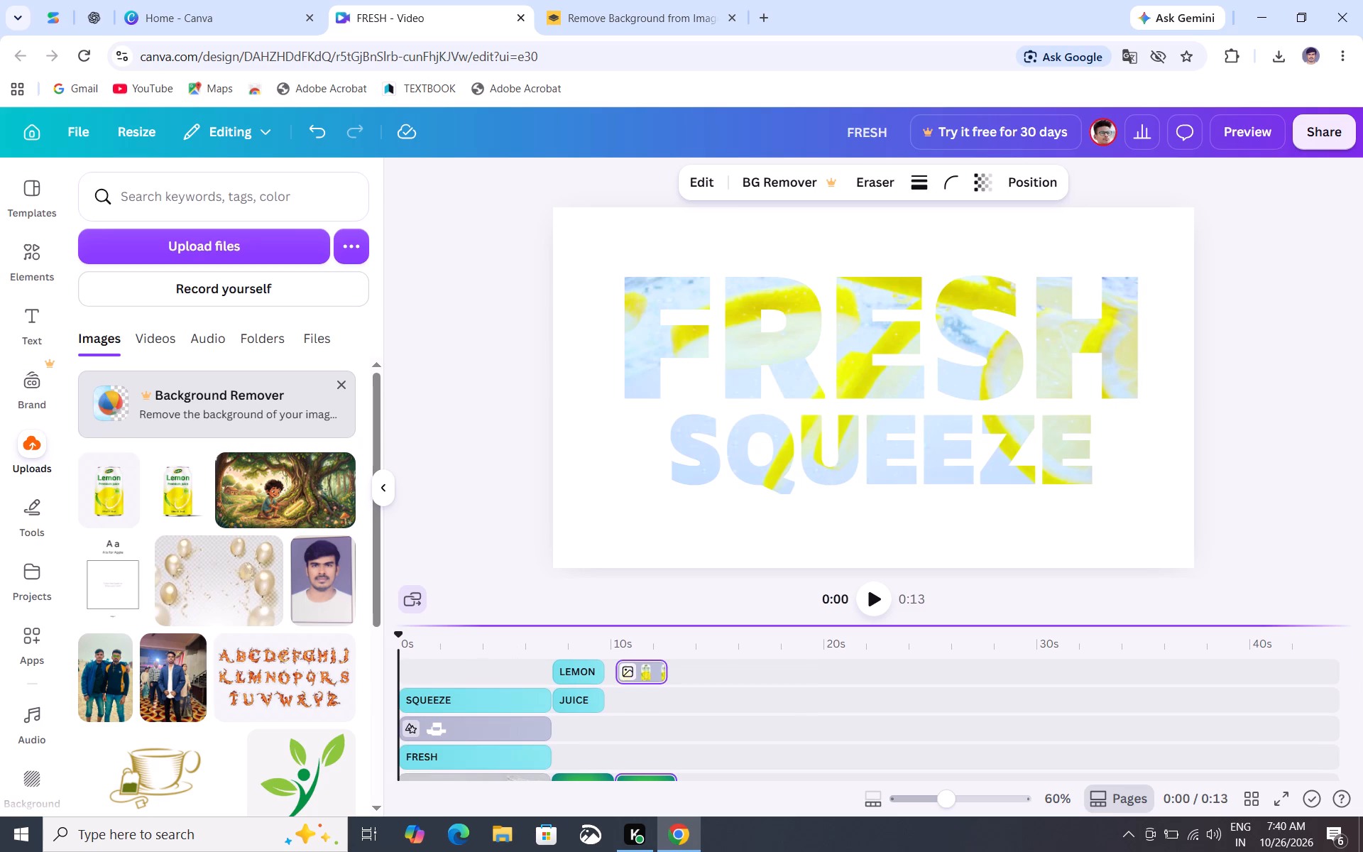
click(873, 594)
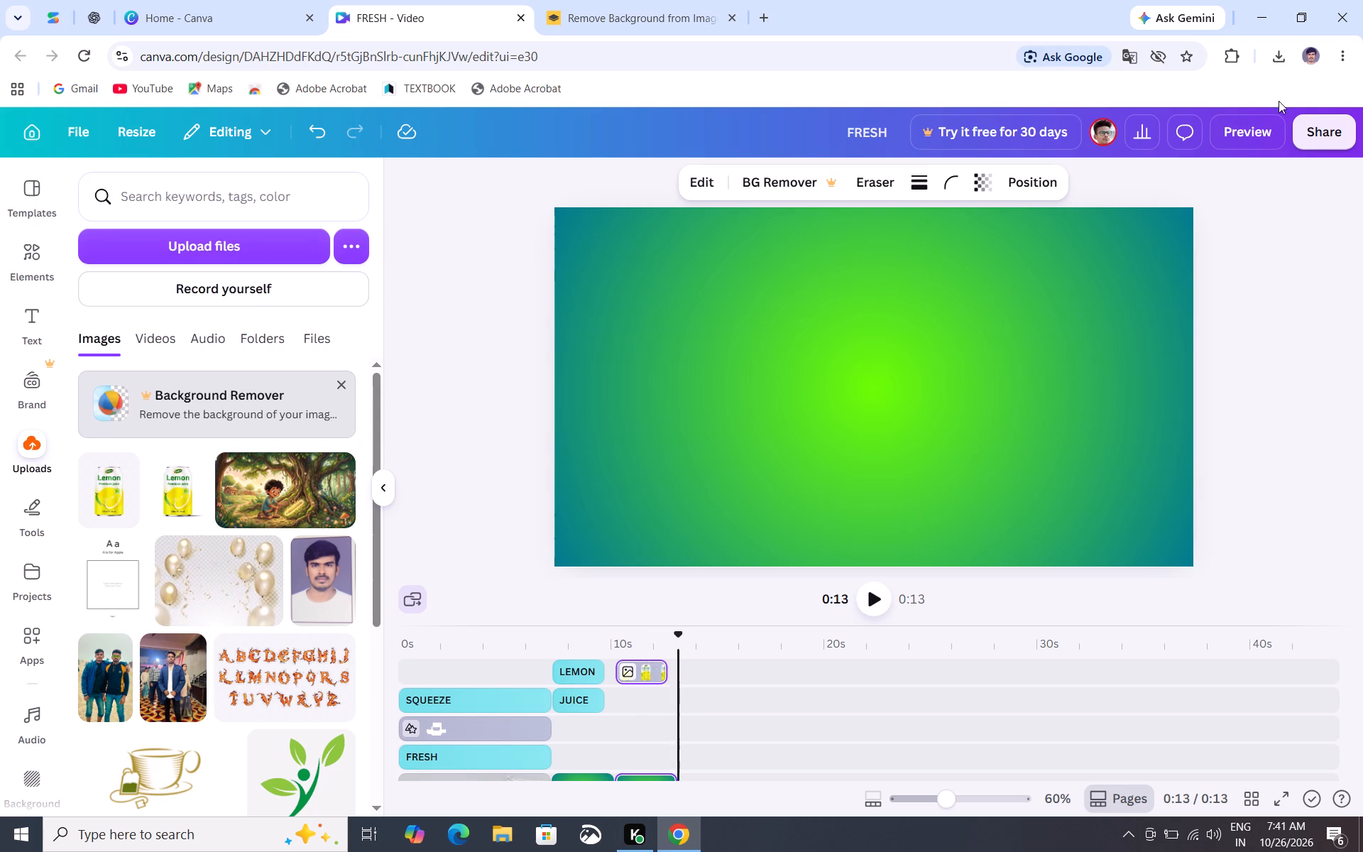
Watch the FRESH video in the enlarged preview view.
click(1256, 128)
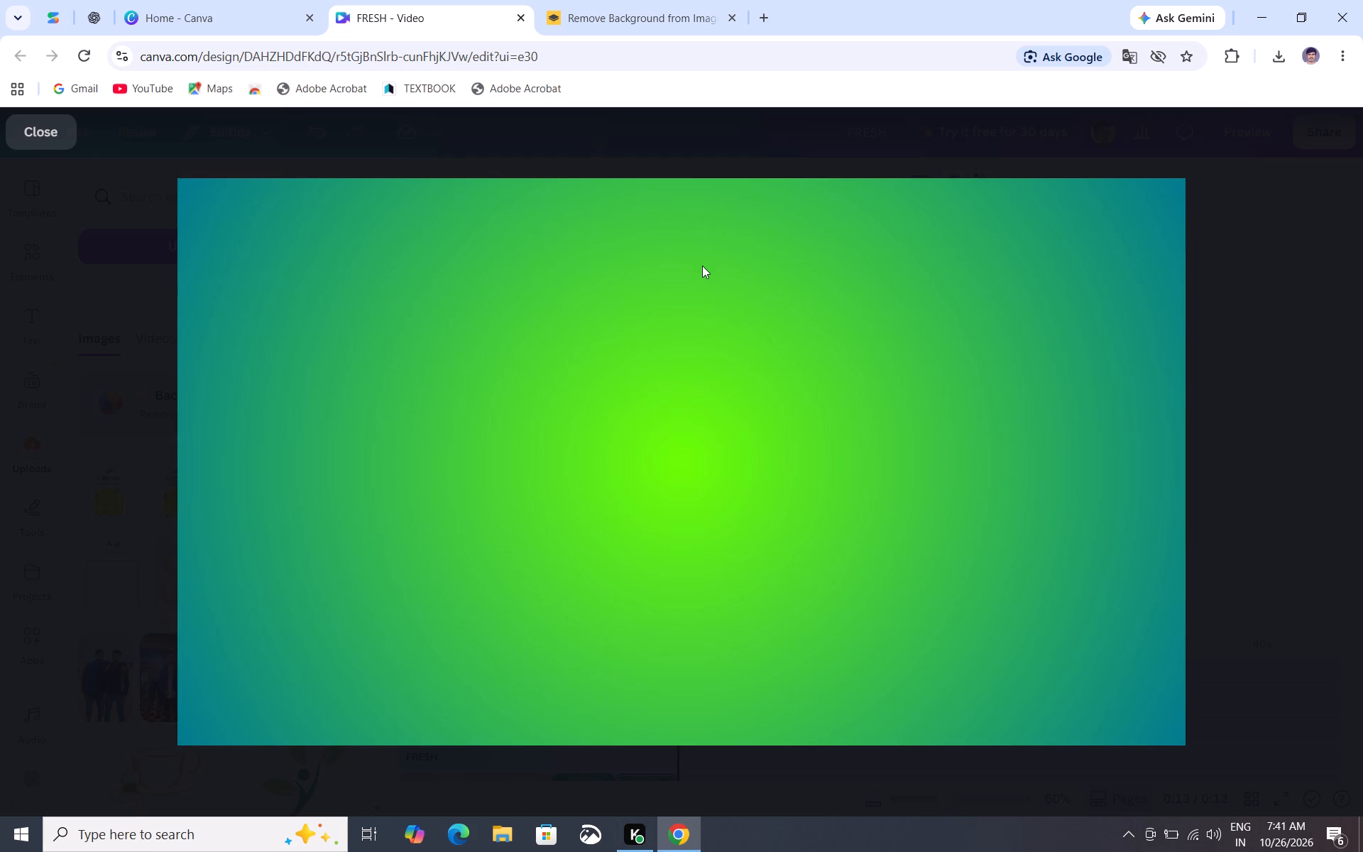
Close the browser window with the FRESH design.
click(1362, 0)
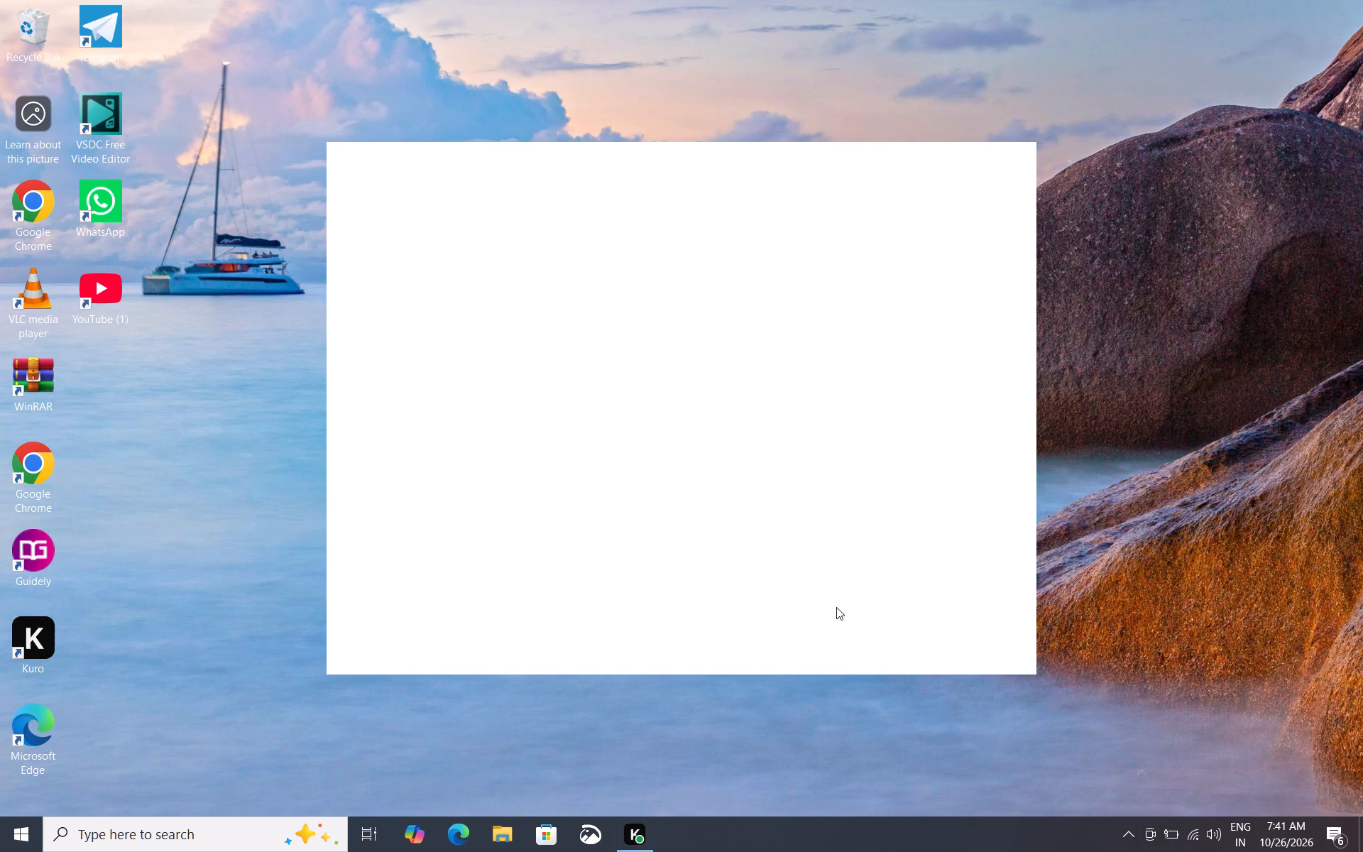
Shut down the computer from the Windows desktop.
key(super+x)
text(uu)
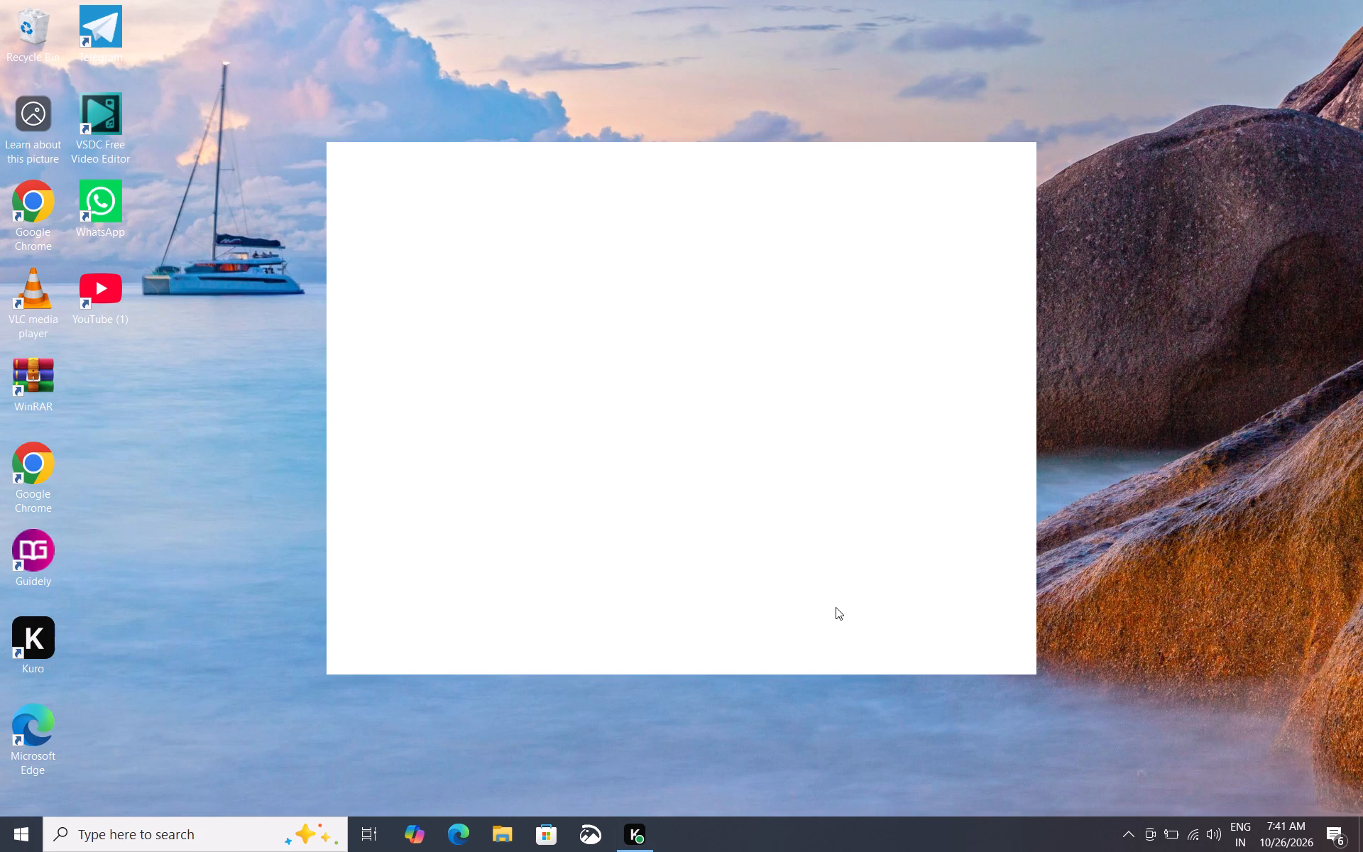